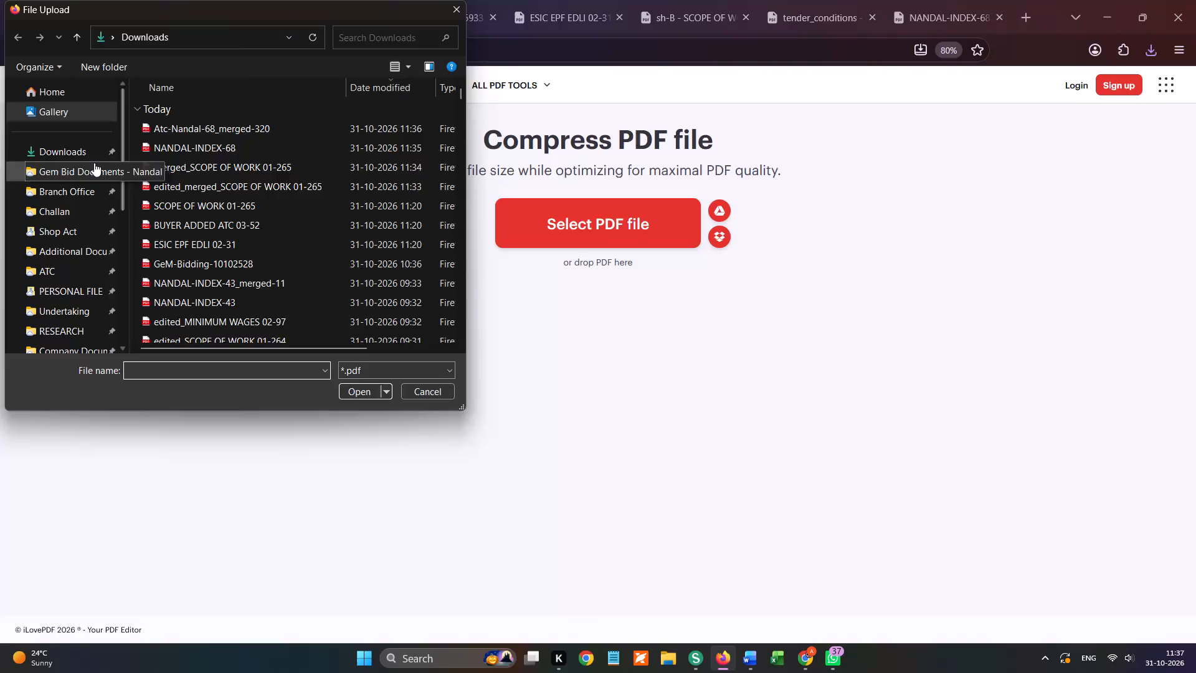
Compress Atc-Nandal-68_merged-320 from the Downloads folder with recommended compression and download the compressed PDF.
left_click(97, 152)
double_click(197, 126)
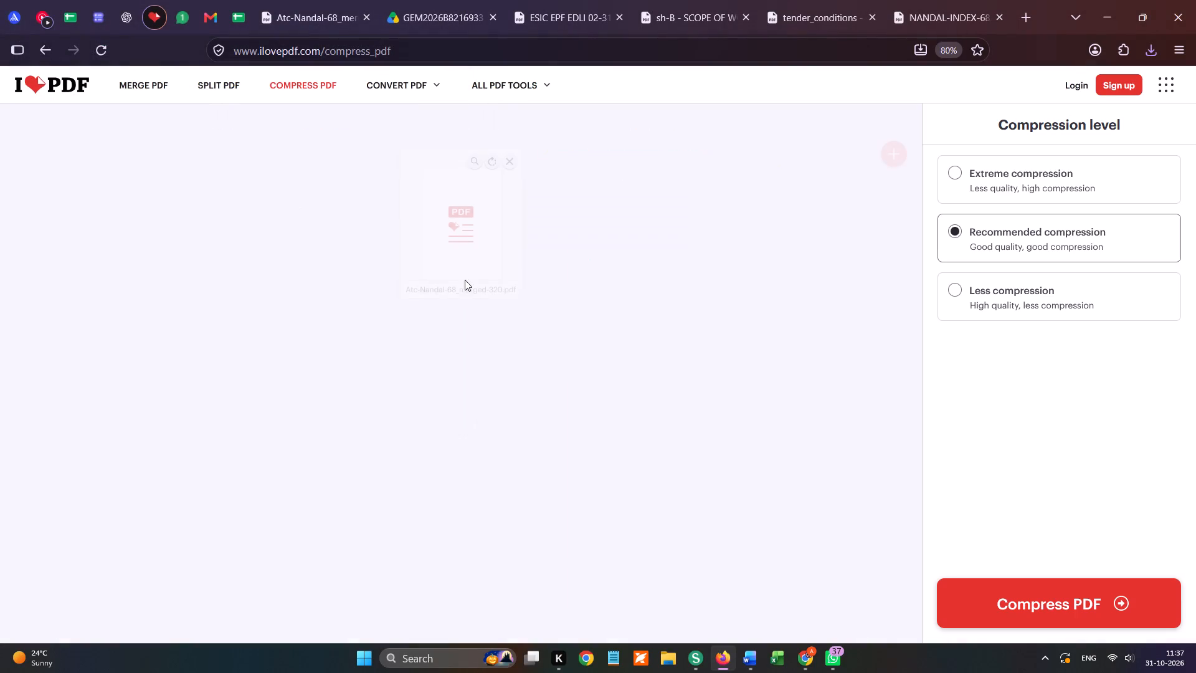
left_click(1092, 621)
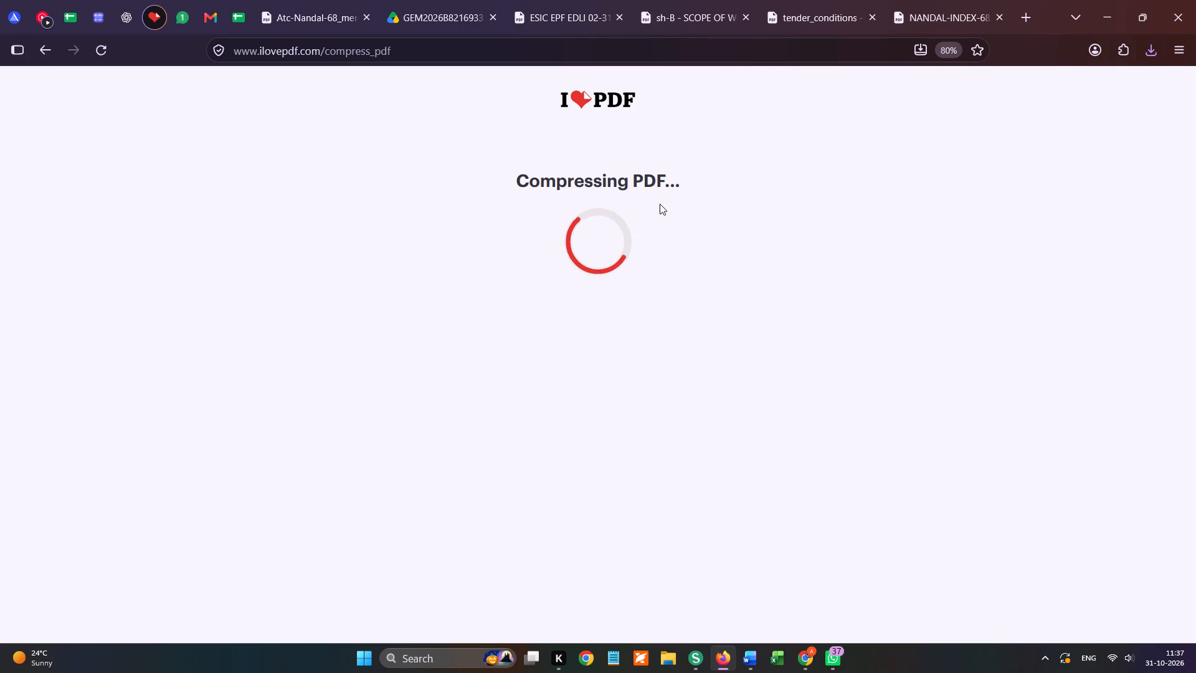
left_click(660, 188)
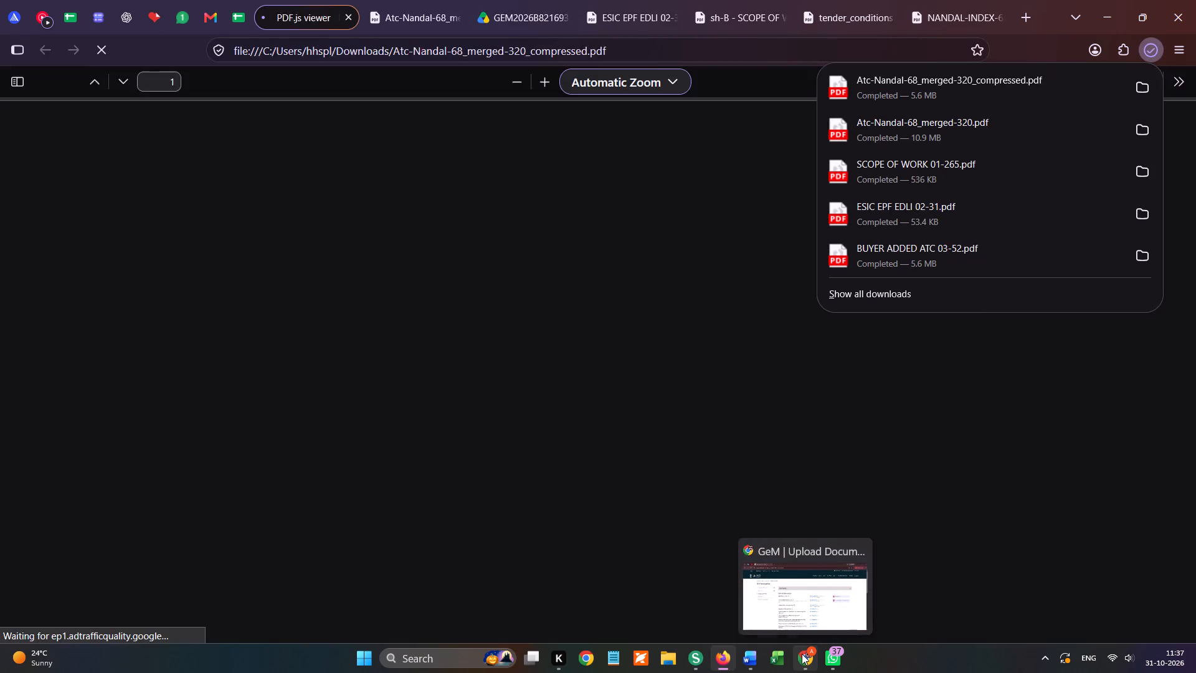
Switch to the GeM bid page in Chrome and upload Atc-Nandal-68_merged-320_compressed as the Certificate (Requested in ATC).
left_click(802, 654)
left_click(683, 358)
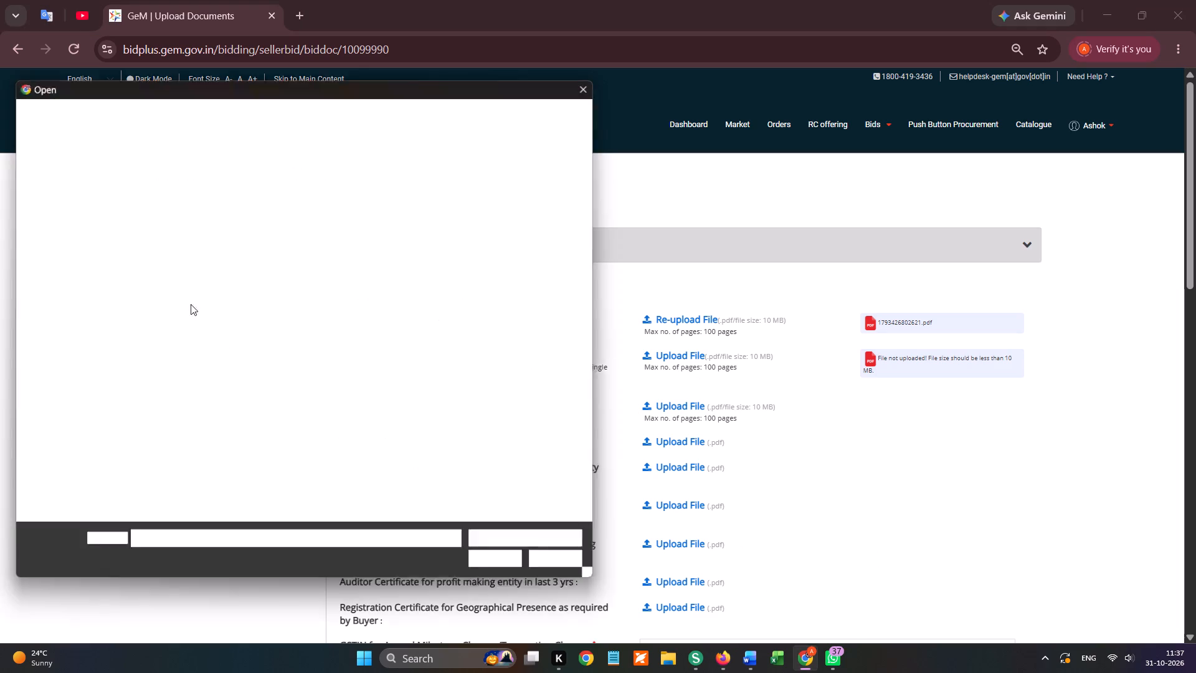
scroll(69, 231, "up", 6)
left_click(67, 222)
double_click(227, 205)
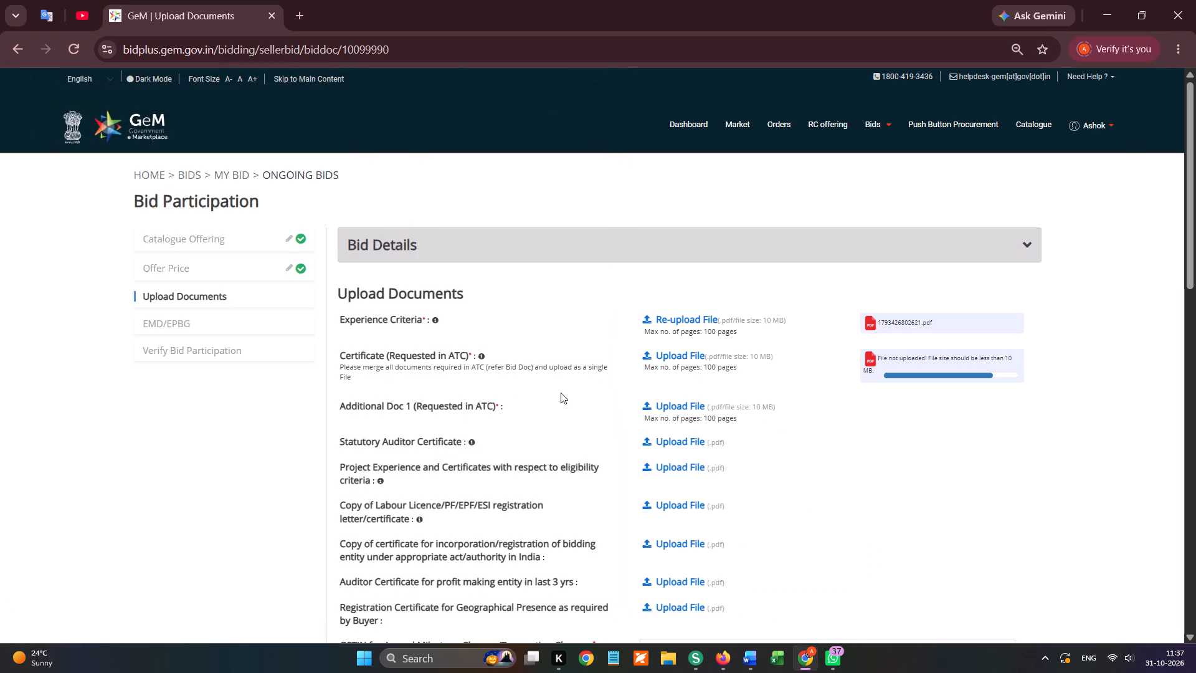
Upload gst-clearance-certificate-nandal from the Additional Documents folder as Additional Doc 1 (Requested in ATC).
left_click(663, 403)
scroll(116, 261, "up", 5)
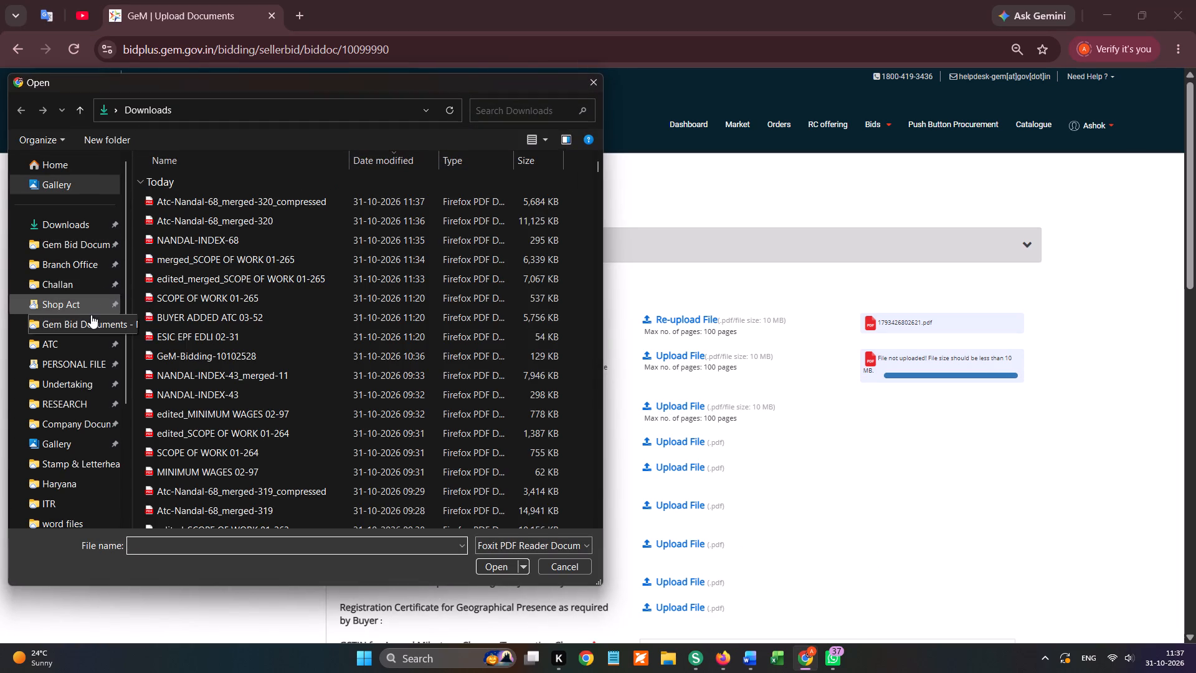
left_click(93, 327)
double_click(227, 373)
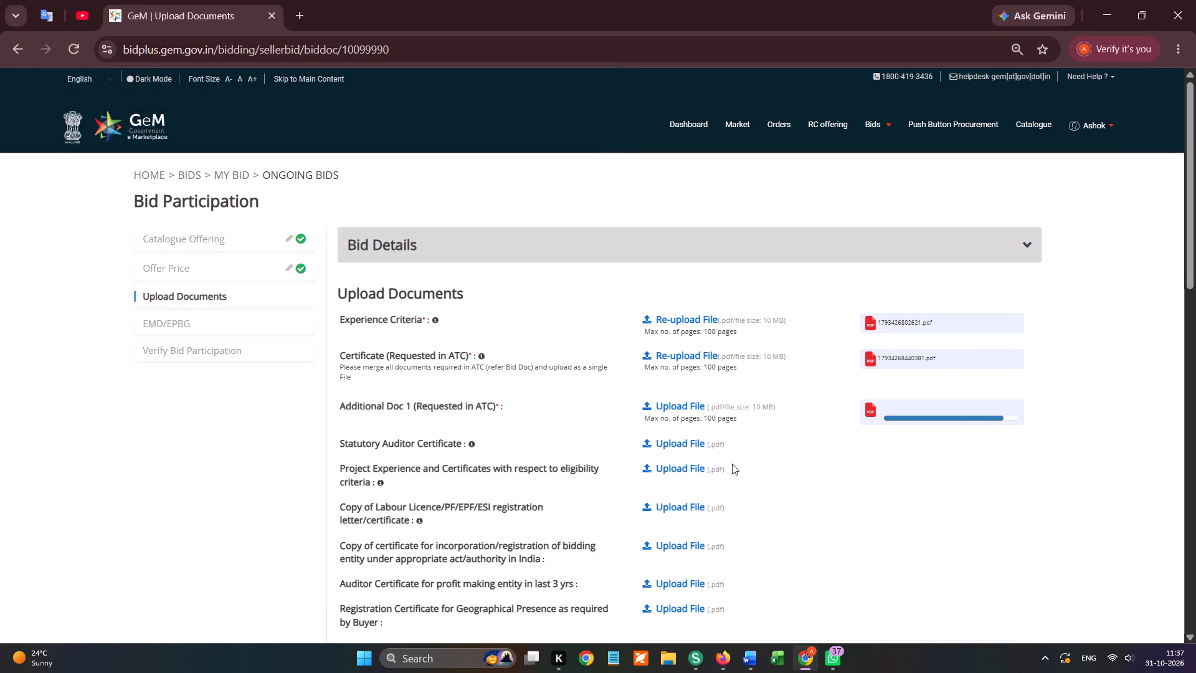
Upload statutory-auditor-certificate-nandal from the Gem Bid Documents - Nandal folder as the Statutory Auditor Certificate.
left_click(686, 423)
left_click(691, 445)
scroll(123, 297, "up", 4)
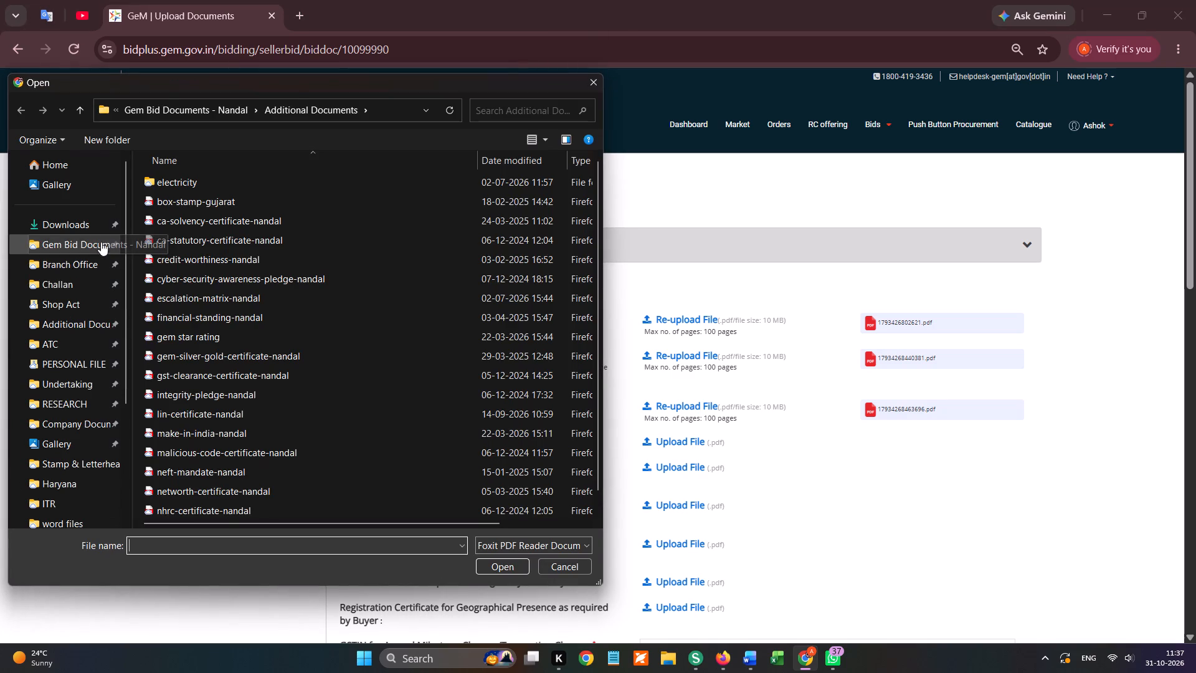
left_click(101, 240)
scroll(211, 481, "down", 3)
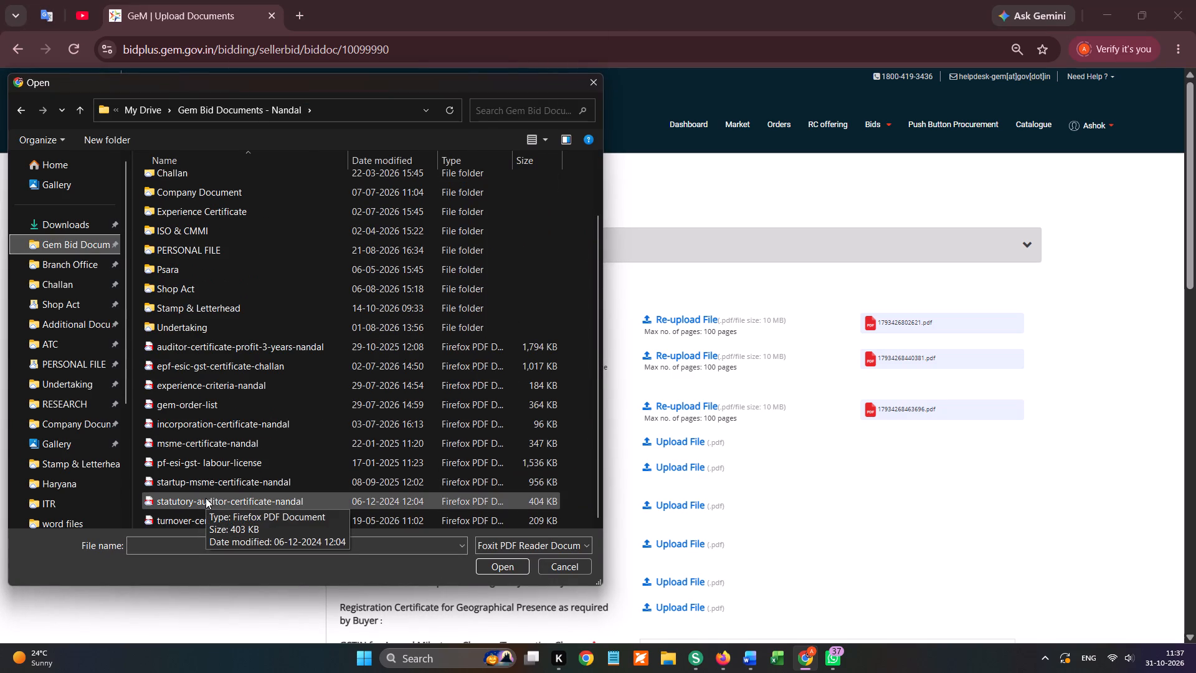
double_click(206, 498)
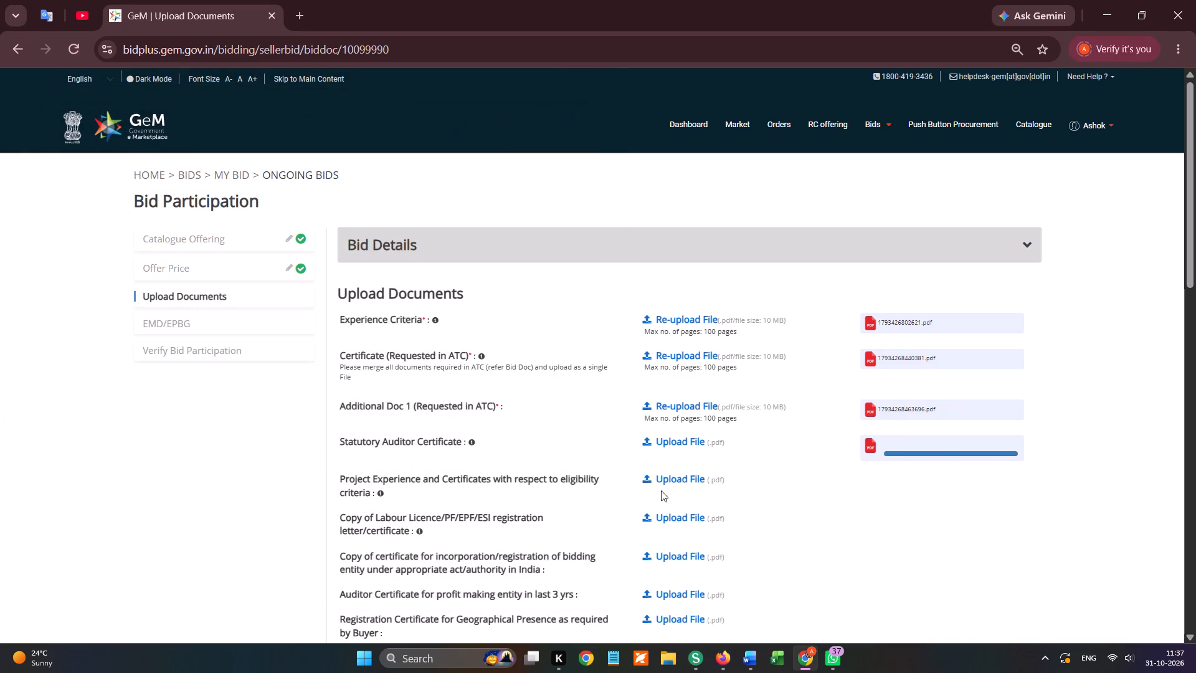
Upload gem-order-list for the Project Experience and Certificates with respect to eligibility criteria.
left_click(684, 474)
left_click(225, 479)
double_click(233, 476)
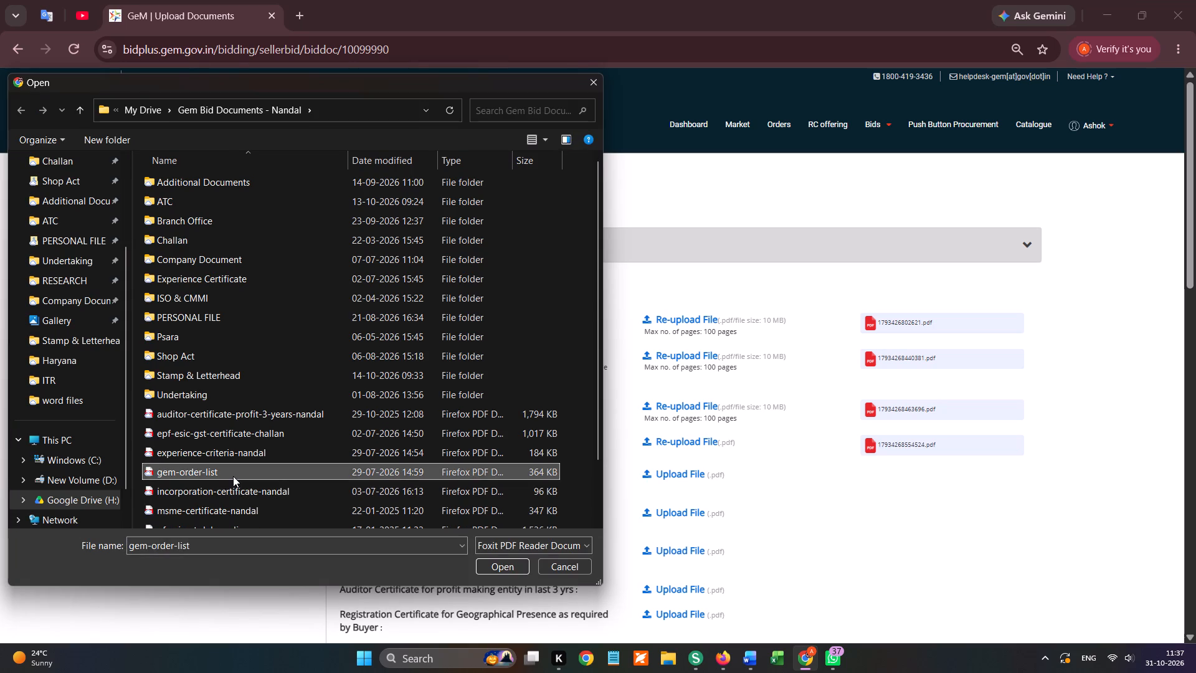
Upload the pf-esi-gst labour-license PDF as the copy of Labour Licence/PF/EPF/ESI registration.
left_click(675, 511)
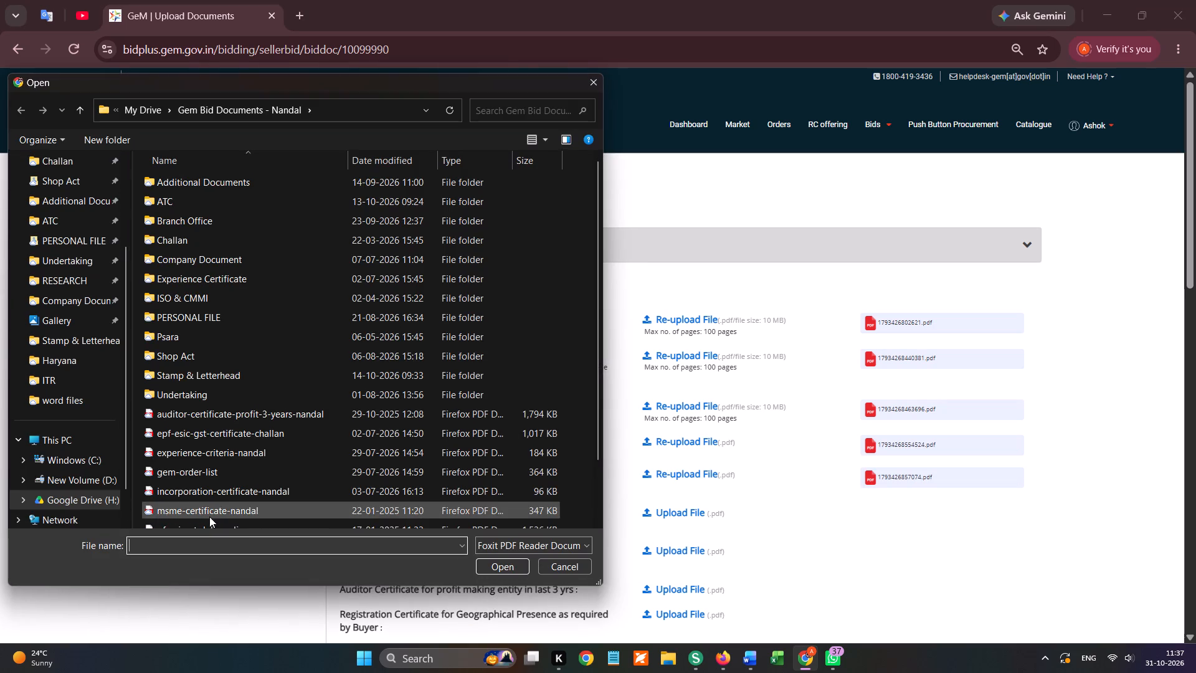
scroll(226, 495, "down", 2)
left_click(227, 480)
double_click(237, 462)
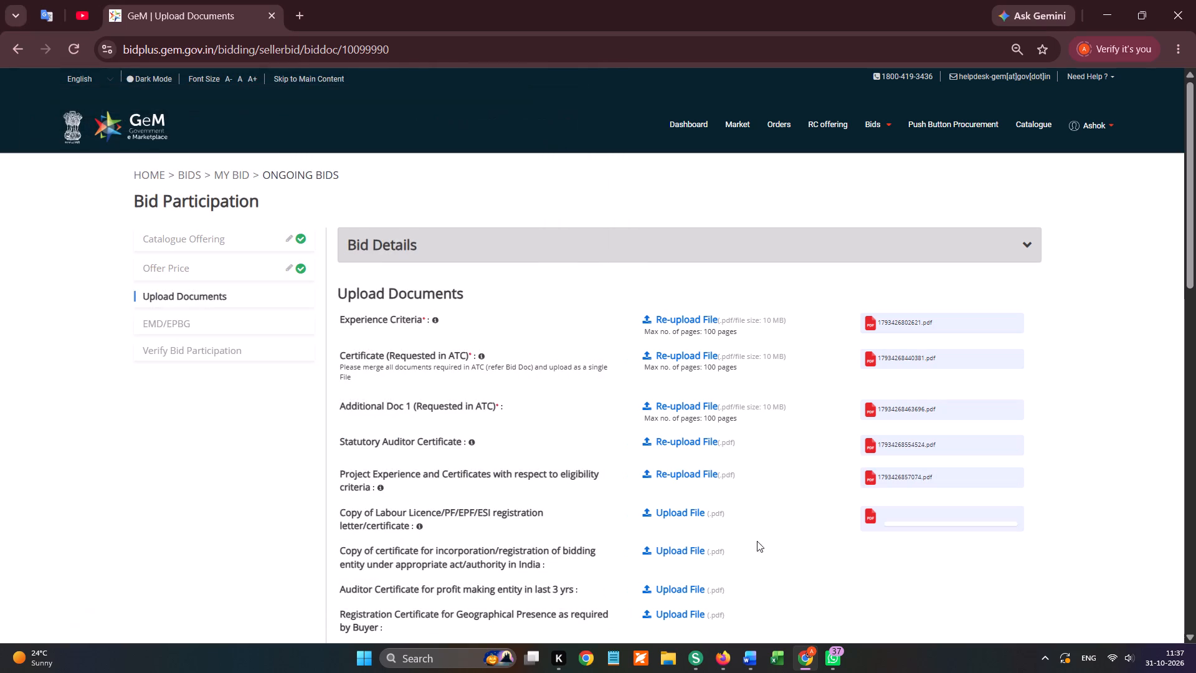
Upload incorporation-certificate-nandal as the copy of the certificate for incorporation/registration of the bidding entity.
left_click(689, 550)
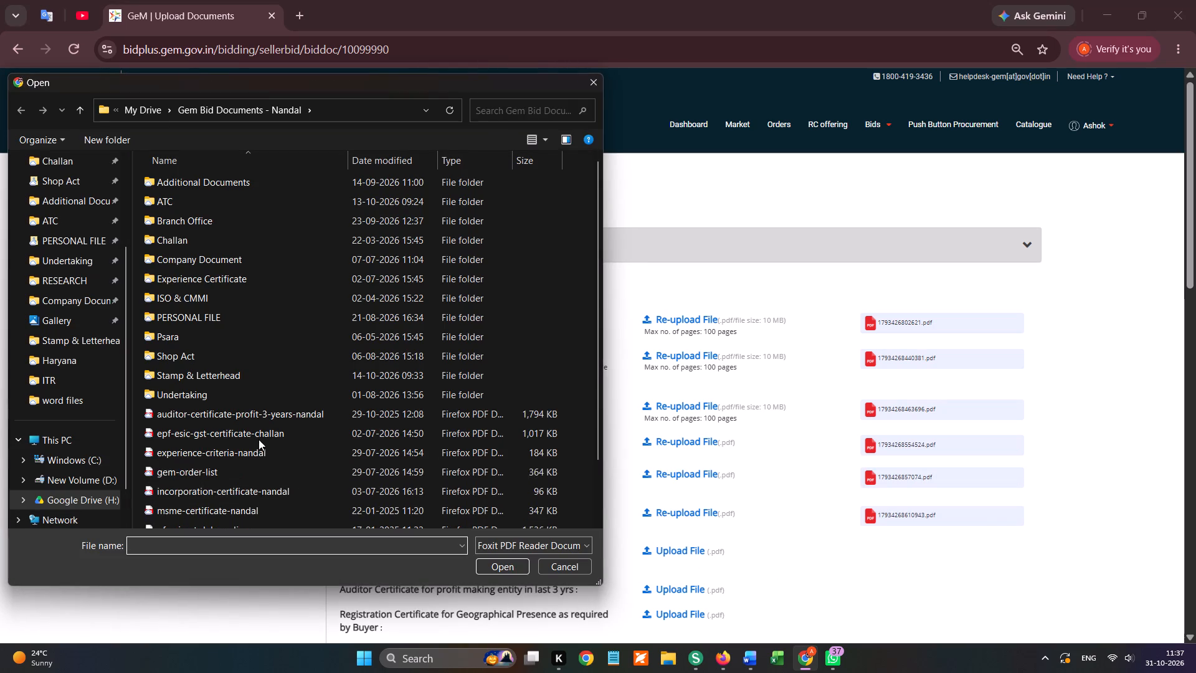
double_click(262, 489)
Upload auditor-certificate-profit-3-years-nandal as the Auditor Certificate for profit making entity in last 3 years.
scroll(799, 407, "down", 1)
left_click(696, 365)
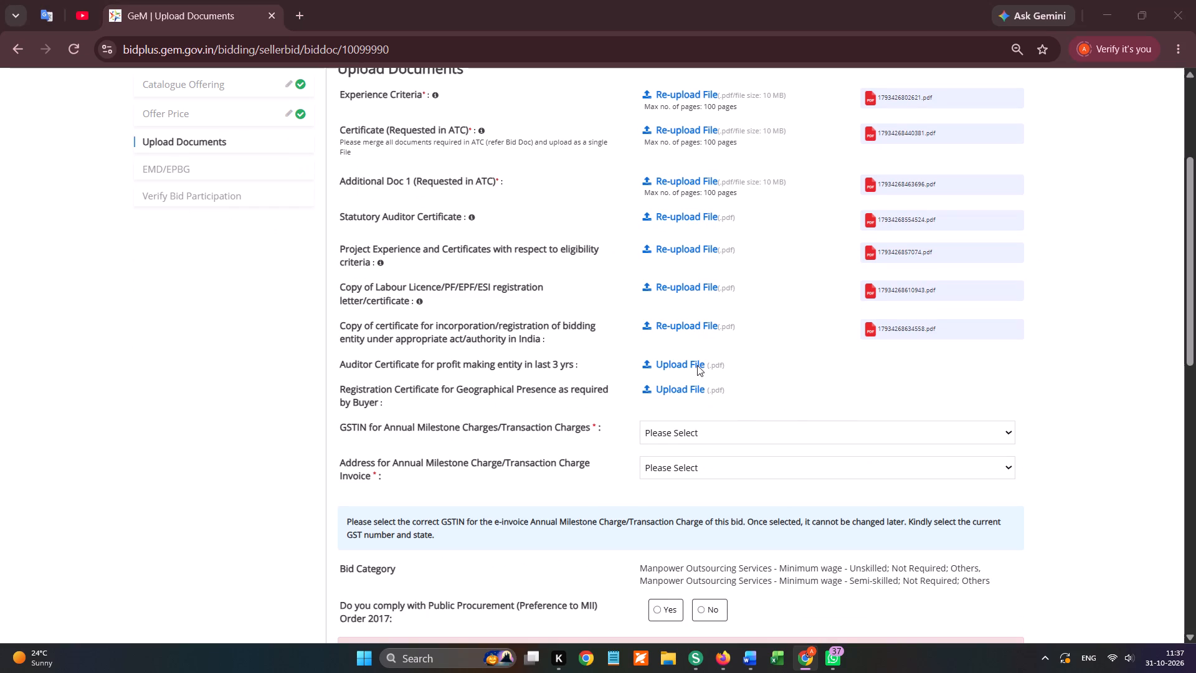
double_click(339, 408)
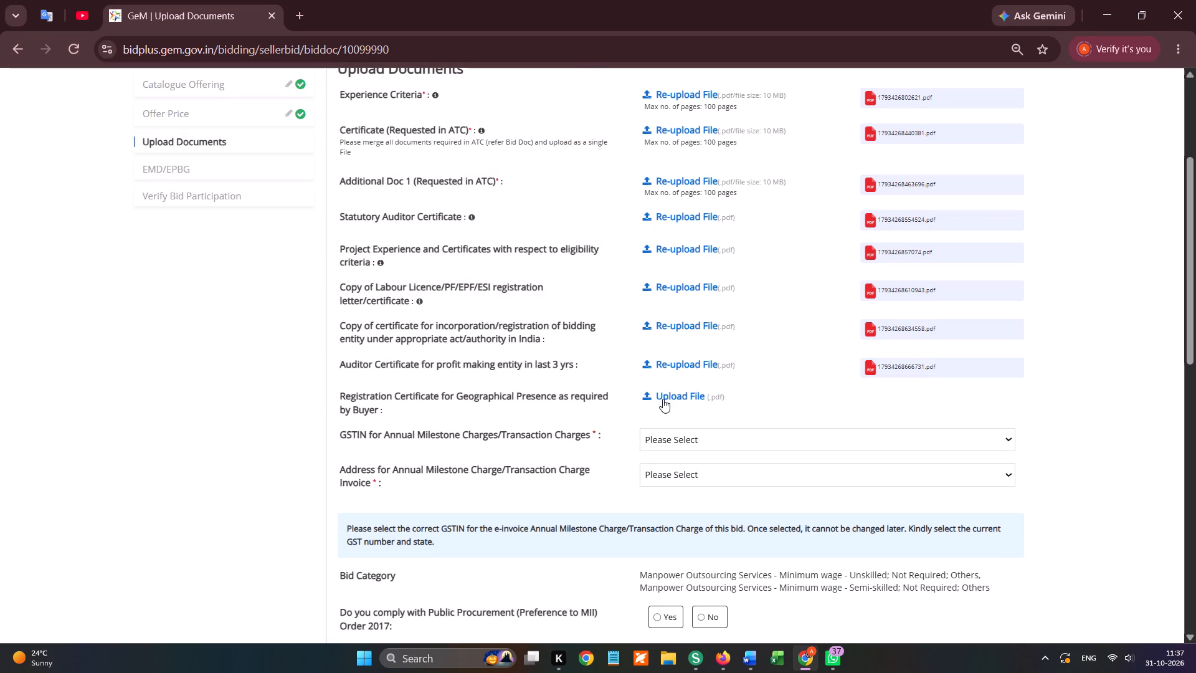
Check the bid's state in the tender spreadsheet in Firefox, and upload guj-gandhinagar-rent-agreement-nandal as the Registration Certificate for Geographical Presence.
key("alt+Tab")
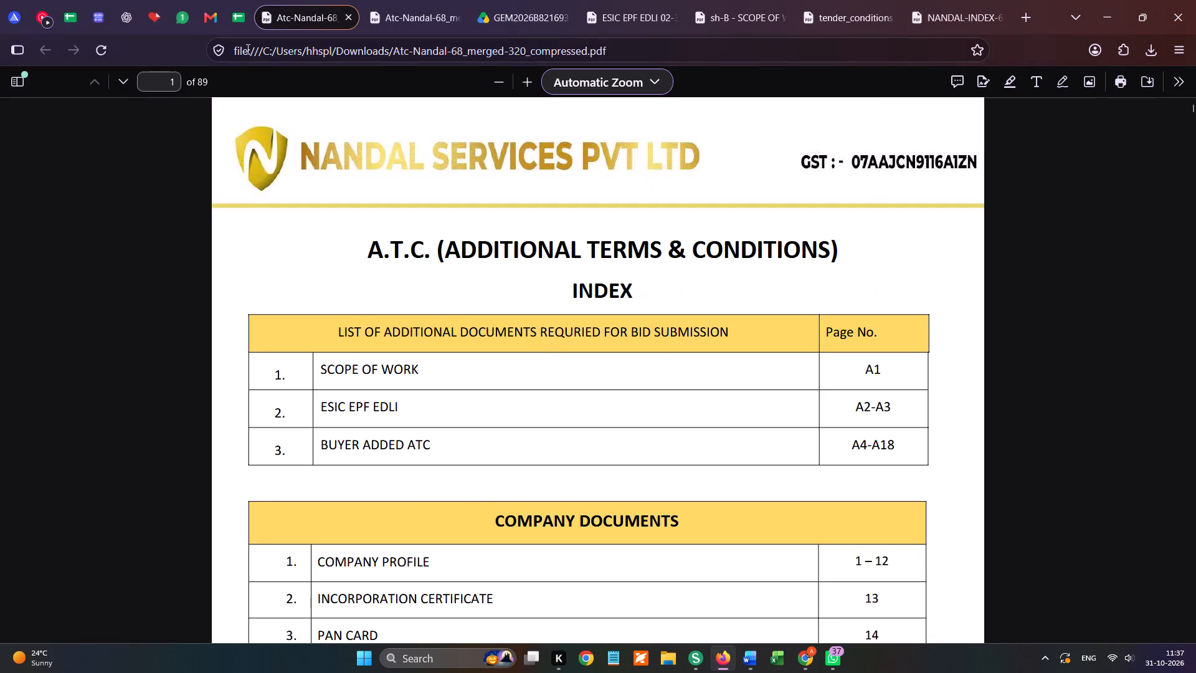
left_click(247, 21)
left_click(2, 386)
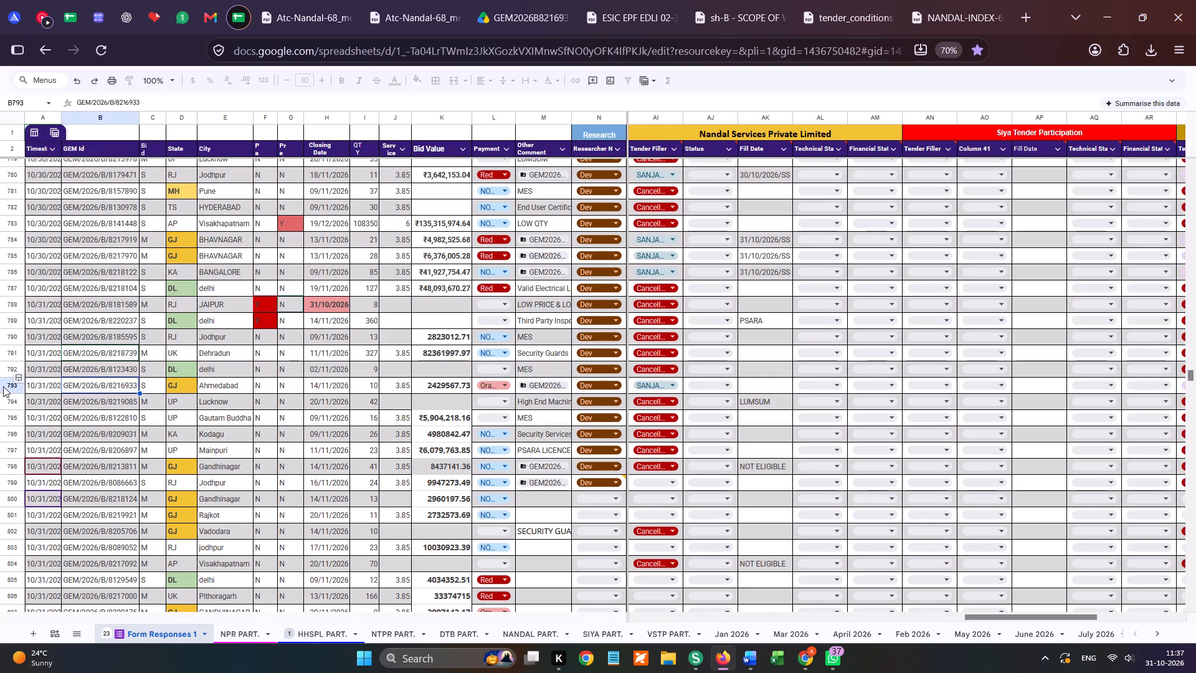
key("alt+Tab")
left_click(682, 394)
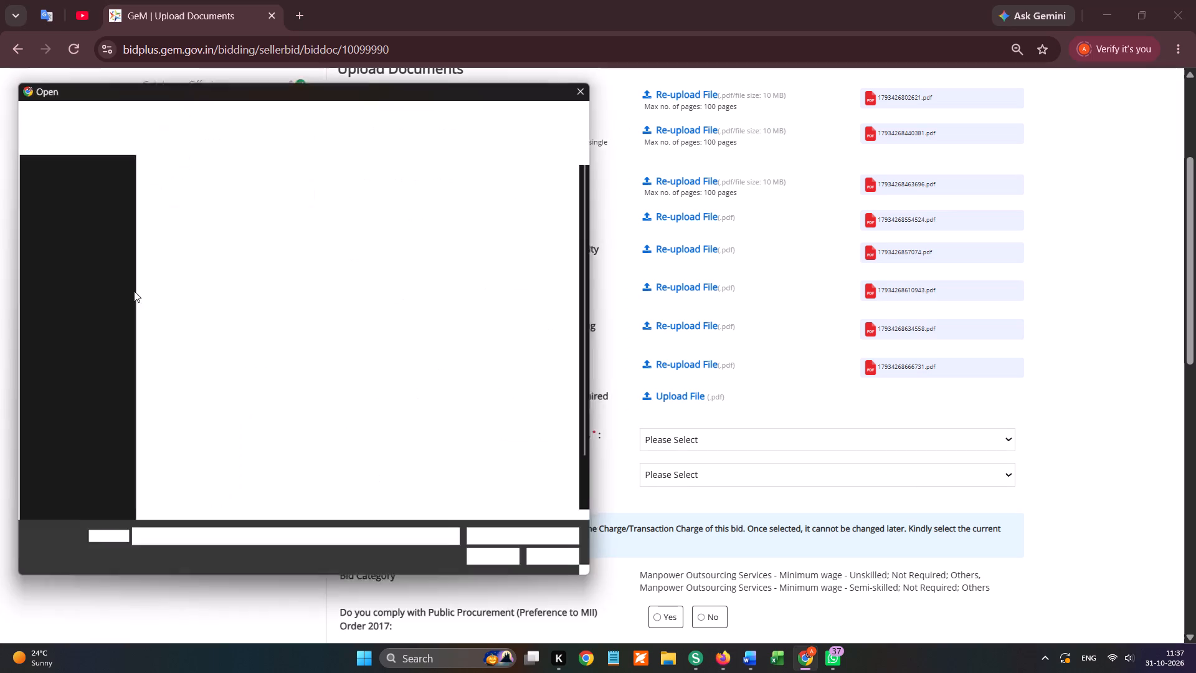
scroll(109, 281, "up", 5)
left_click(70, 285)
left_click(71, 300)
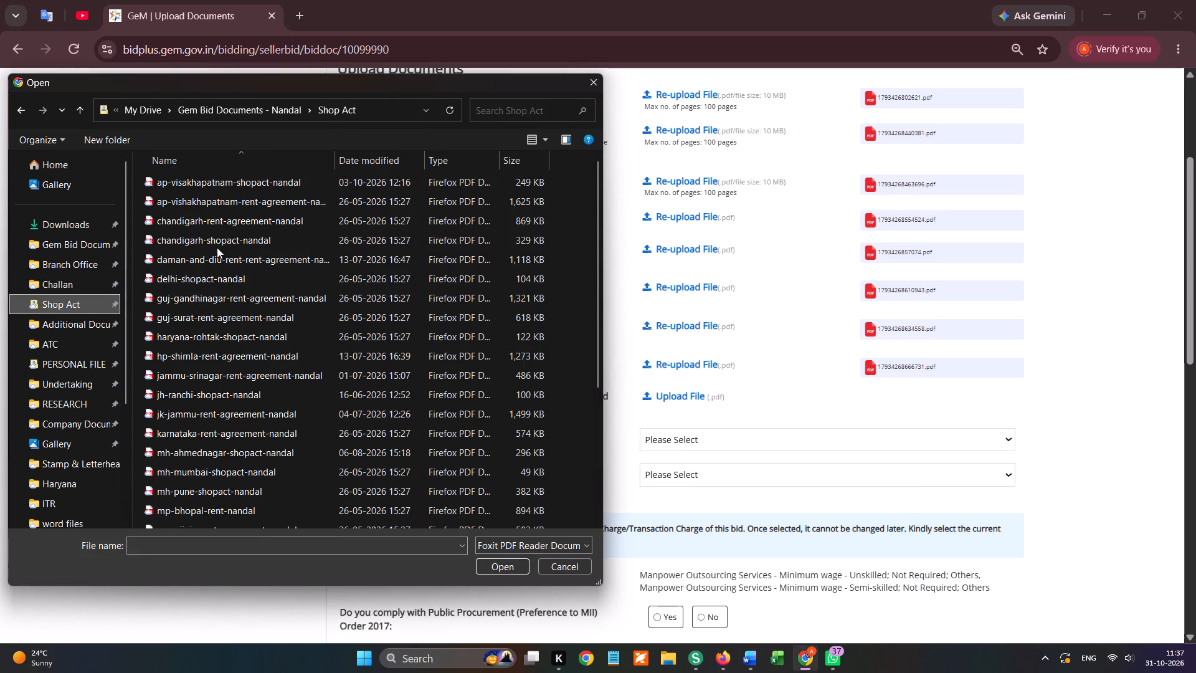
double_click(219, 302)
Select the company's registered GSTIN and its Delhi invoice address for the Annual Milestone/Transaction Charges, accepting both confirmations.
scroll(762, 327, "down", 1)
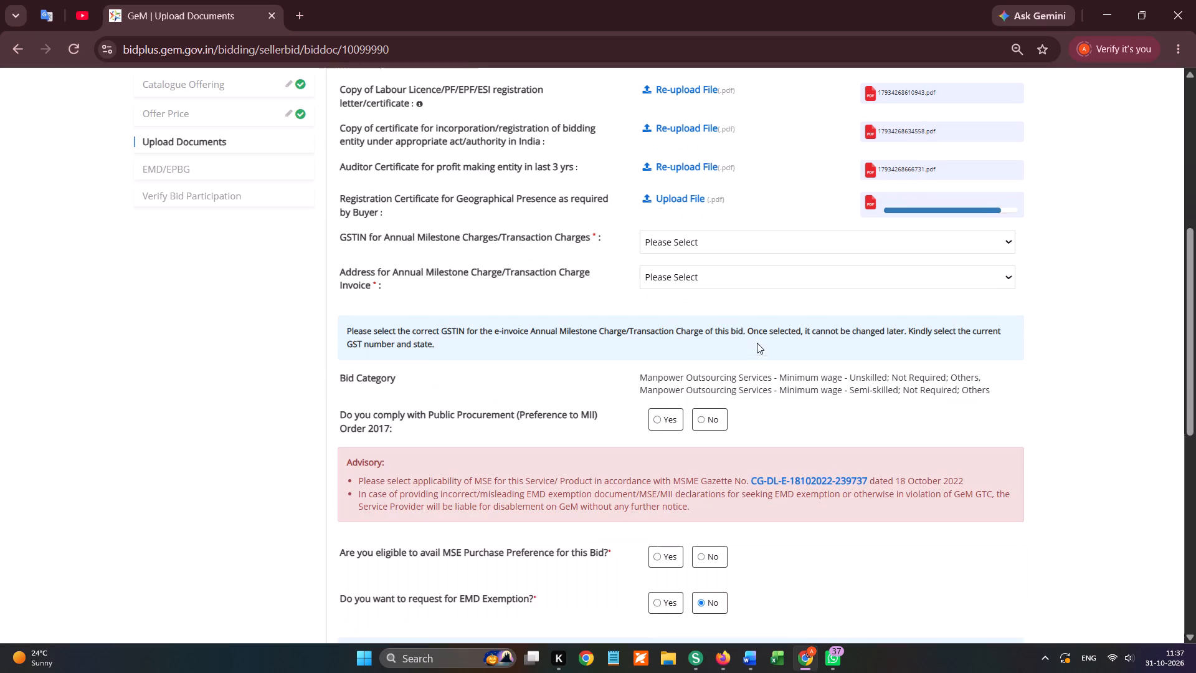
left_click(686, 230)
left_click(703, 292)
left_click(705, 236)
left_click(715, 271)
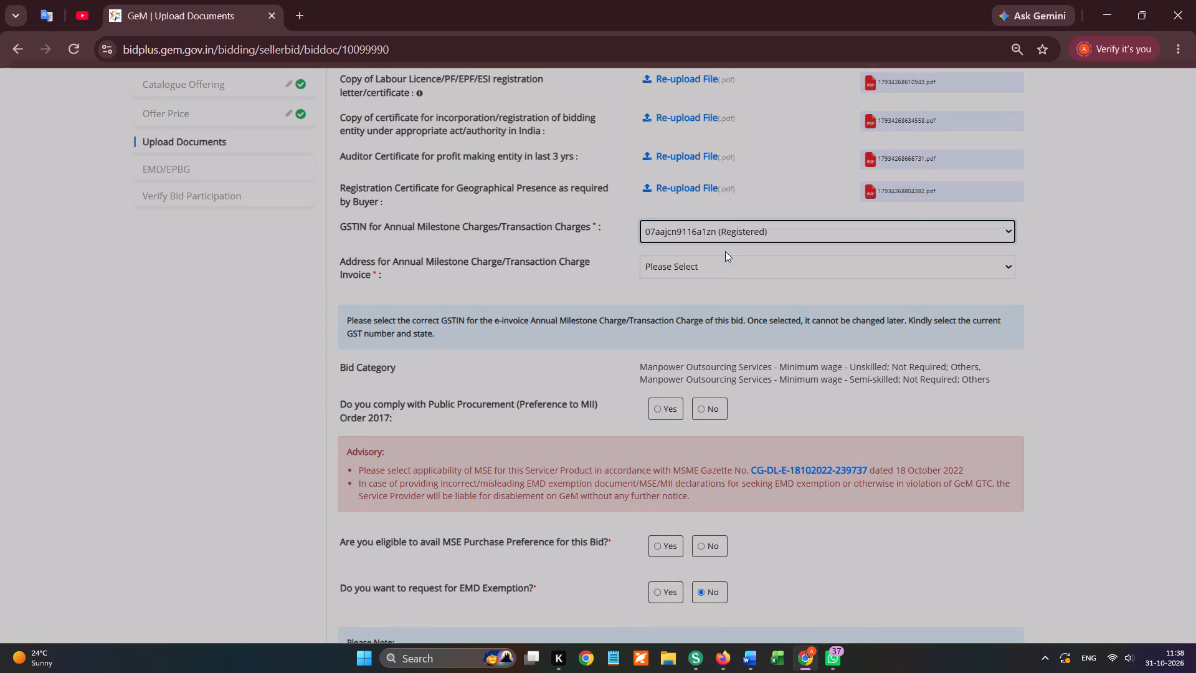
left_click(733, 161)
left_click(726, 267)
left_click(727, 305)
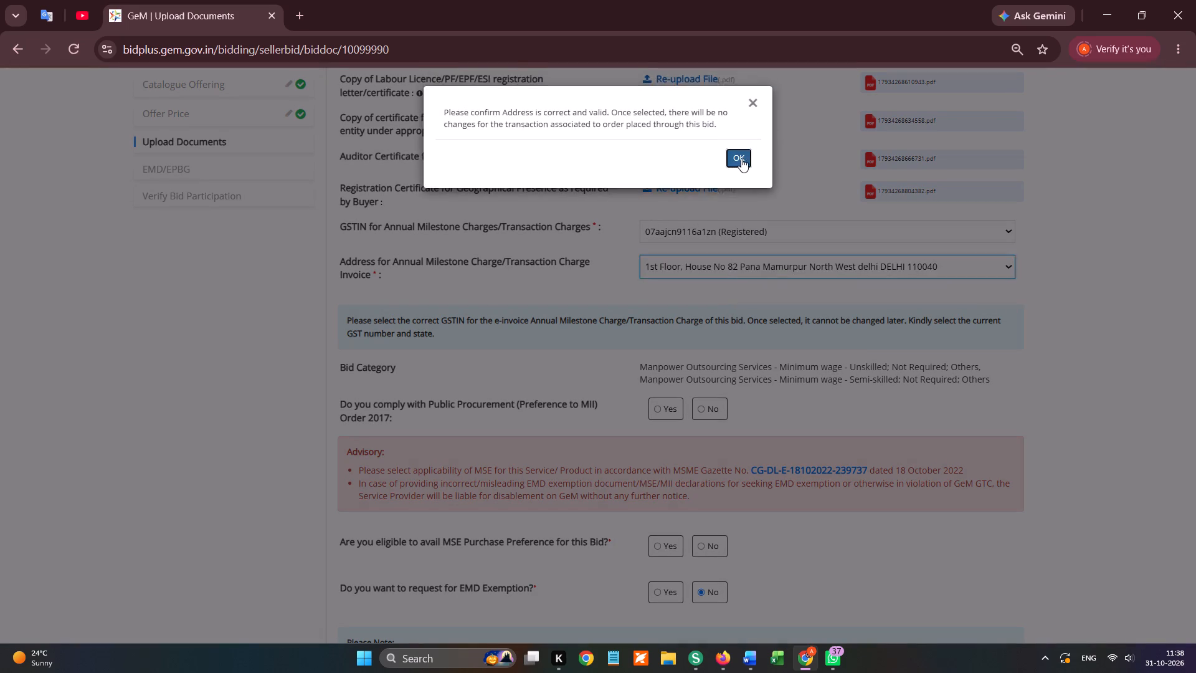
left_click(738, 159)
Answer Yes to compliance with the Public Procurement (Preference to MII) Order 2017 and to MSE Purchase Preference eligibility.
left_click(658, 408)
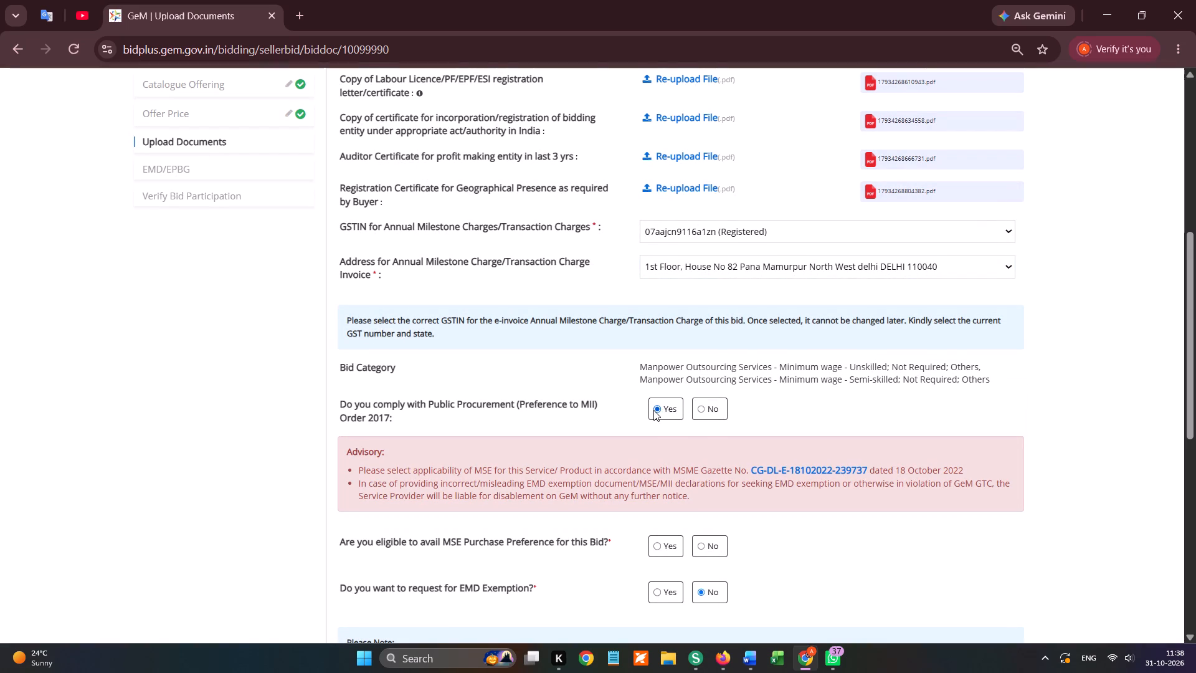
scroll(653, 412, "down", 1)
left_click(655, 339)
Upload the MSE category certificate from the Gem Bid Documents - Nandal folder.
left_click(669, 369)
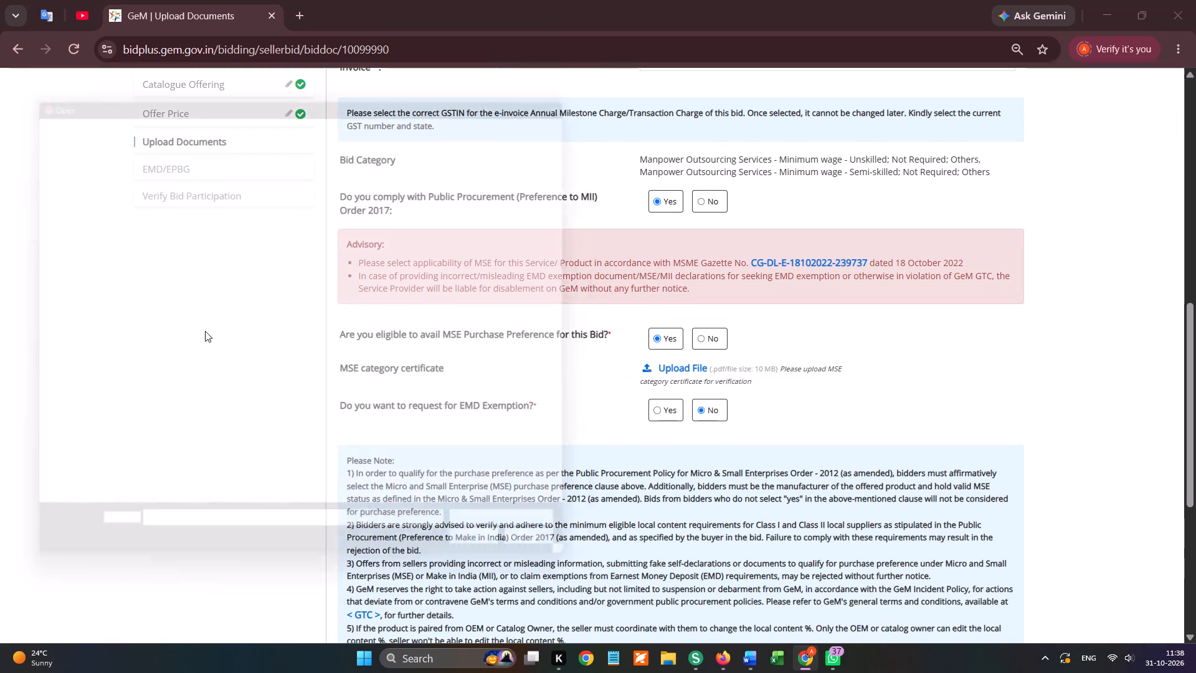
scroll(103, 257, "up", 4)
left_click(97, 245)
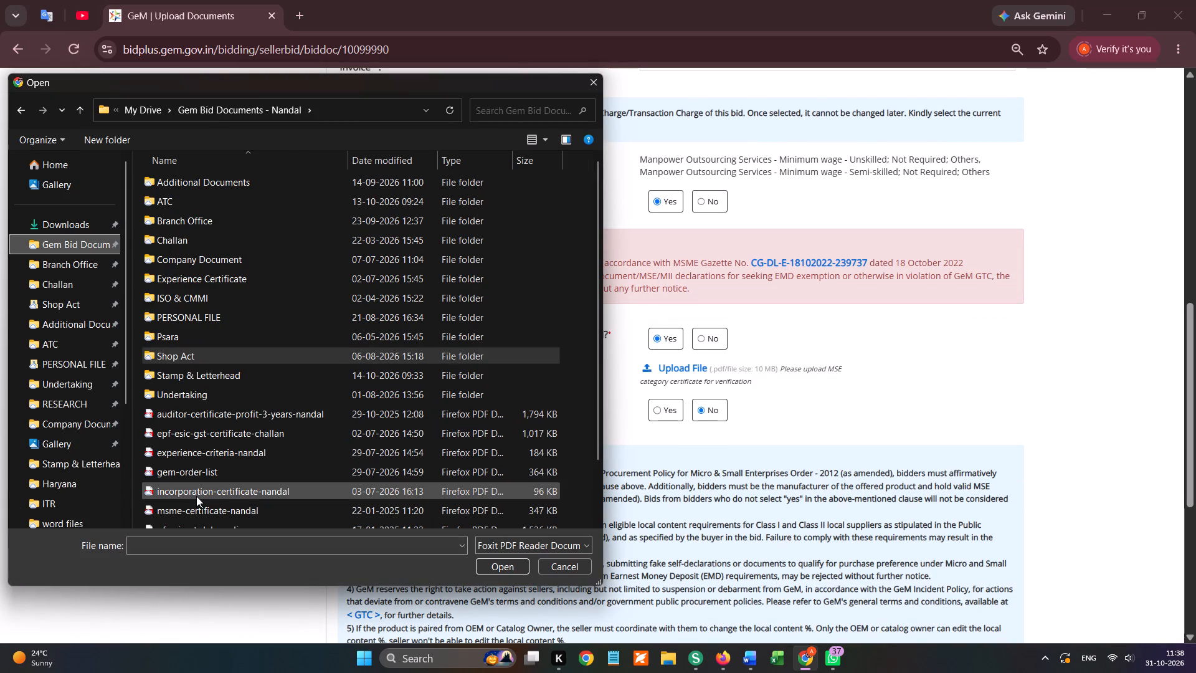
double_click(207, 473)
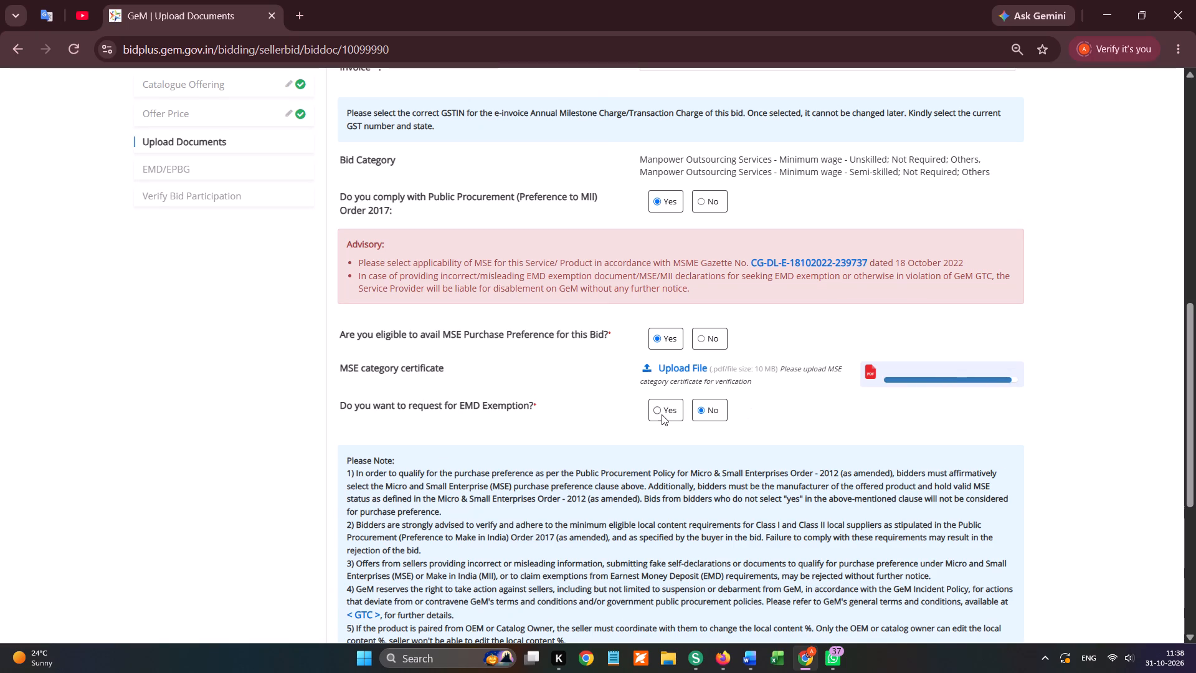
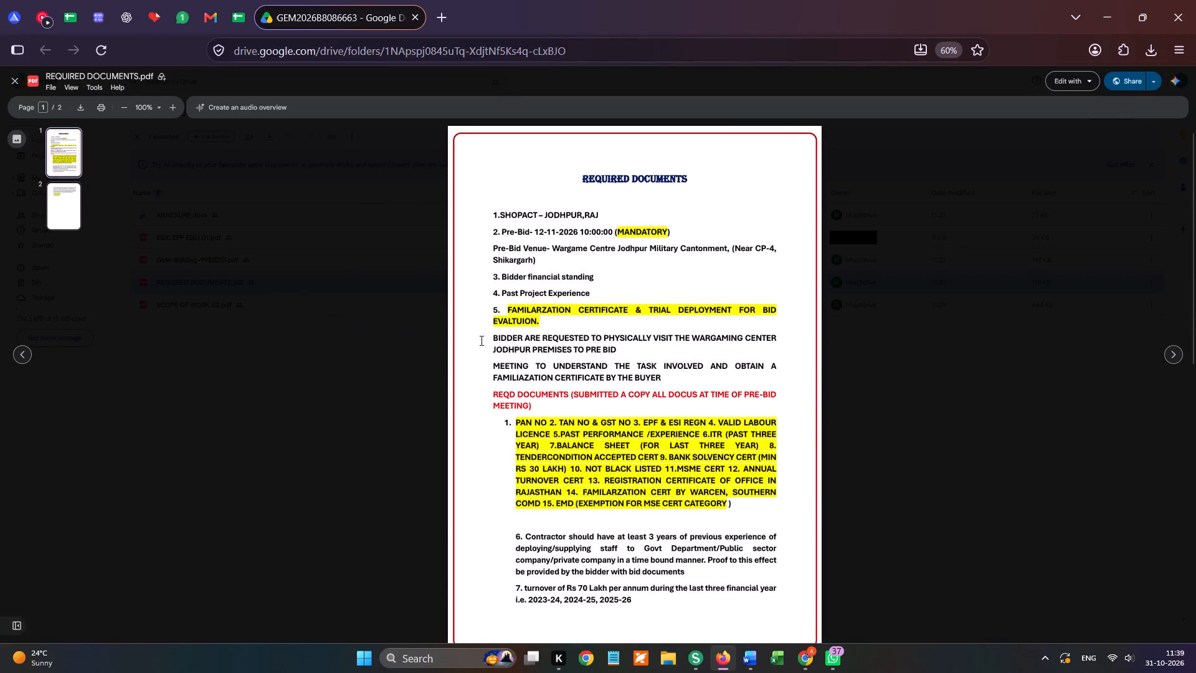
Finish checking the required documents PDF, then mark bid GEM/2026/B/8086663 Cancelled under Nandal's Tender Filler and enter PSARA in Fill Date.
scroll(639, 371, "down", 2)
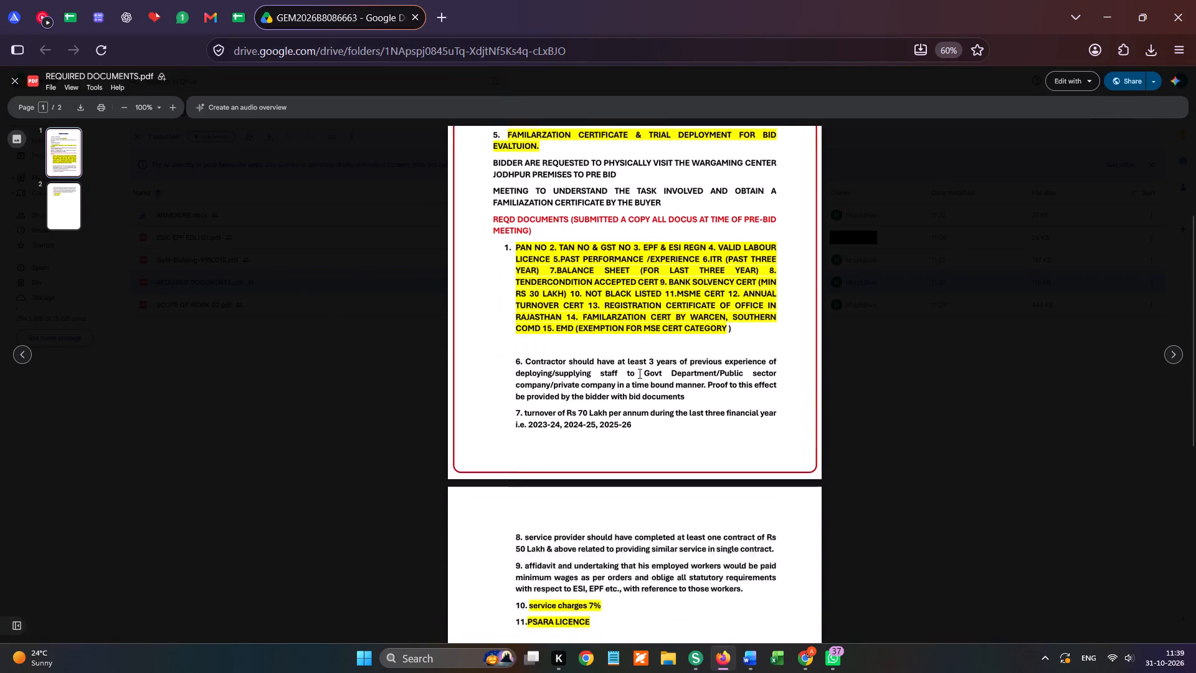
left_click(244, 230)
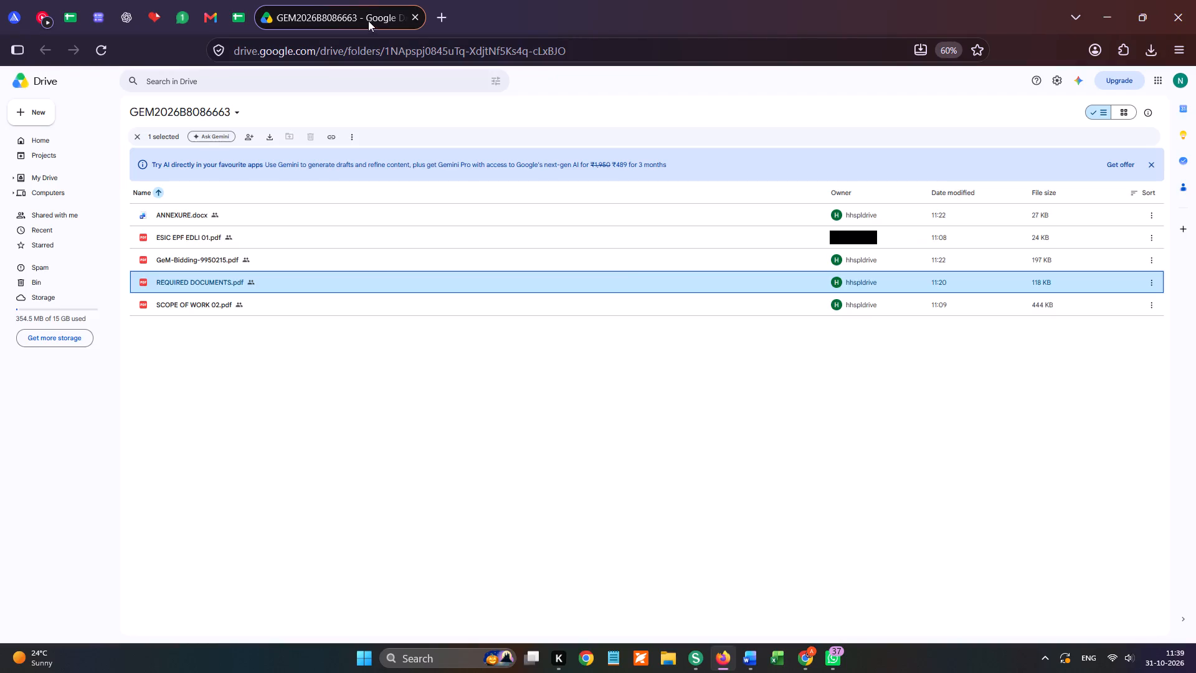
left_click(415, 18)
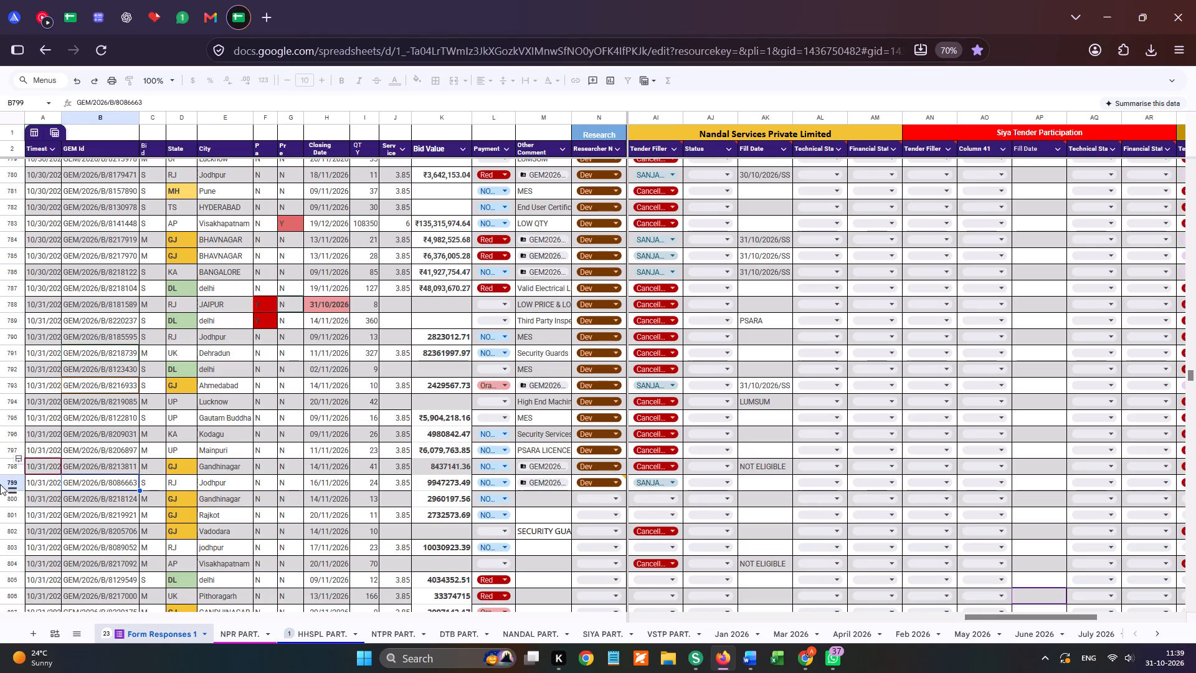
left_click(0, 483)
left_click(658, 478)
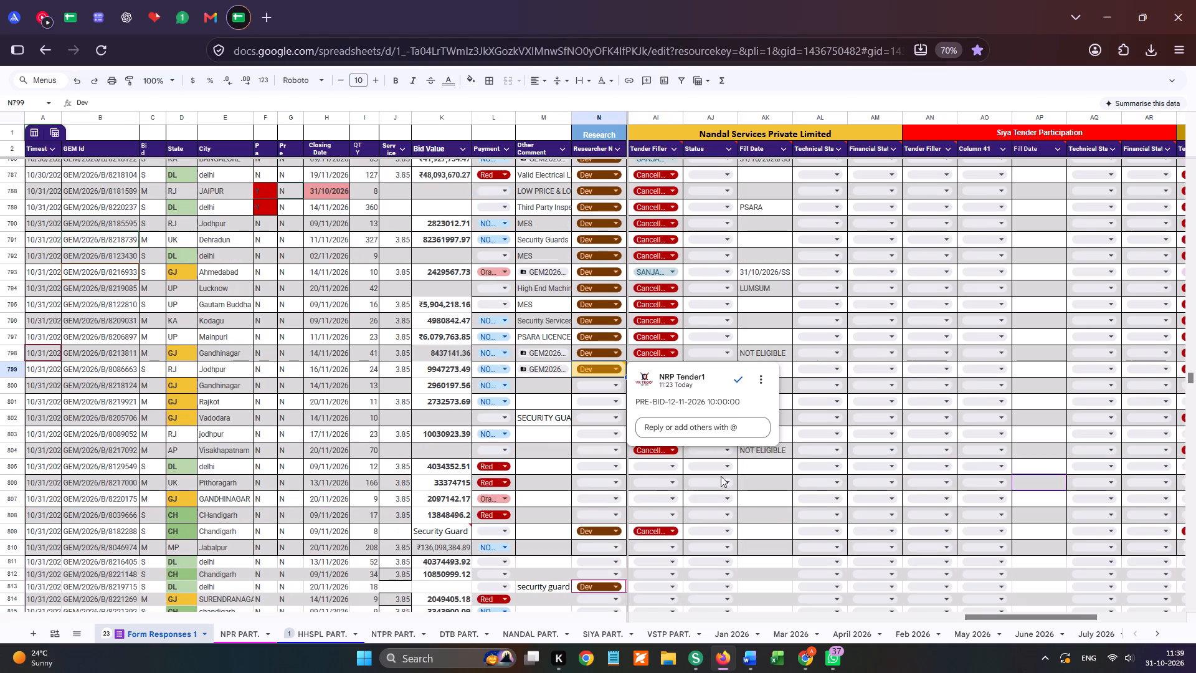
left_click(790, 476)
left_click(673, 366)
left_click(664, 418)
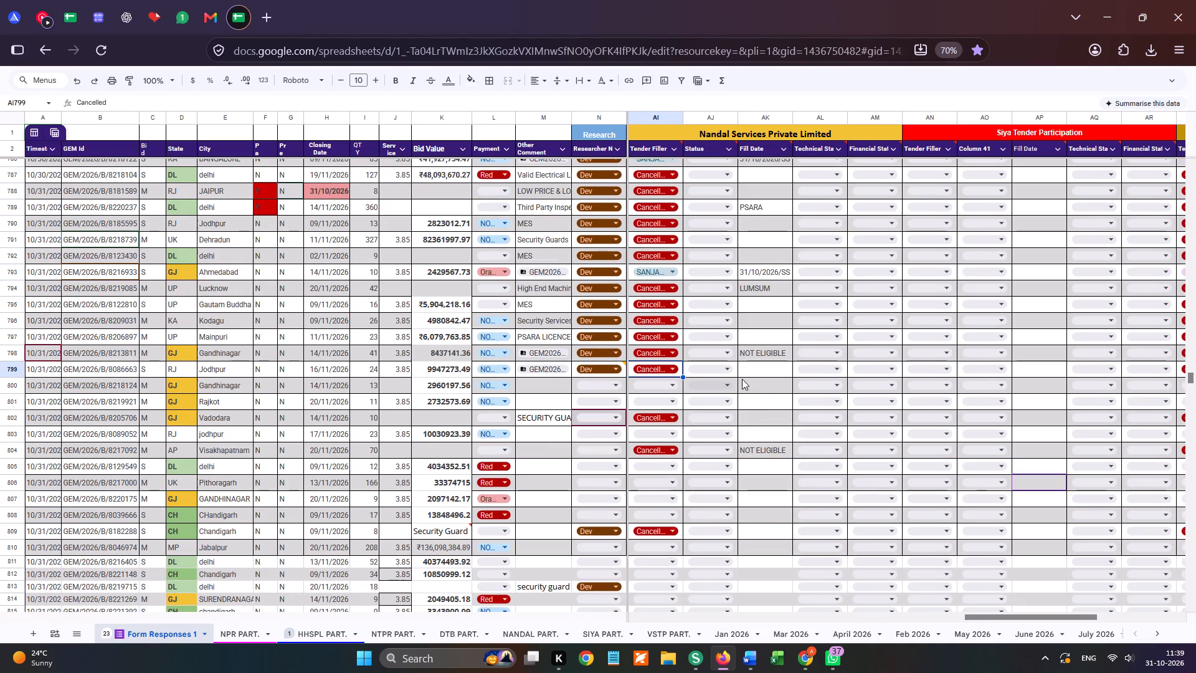
left_click(754, 370)
type("PSARA")
right_click(754, 370)
left_click(759, 406)
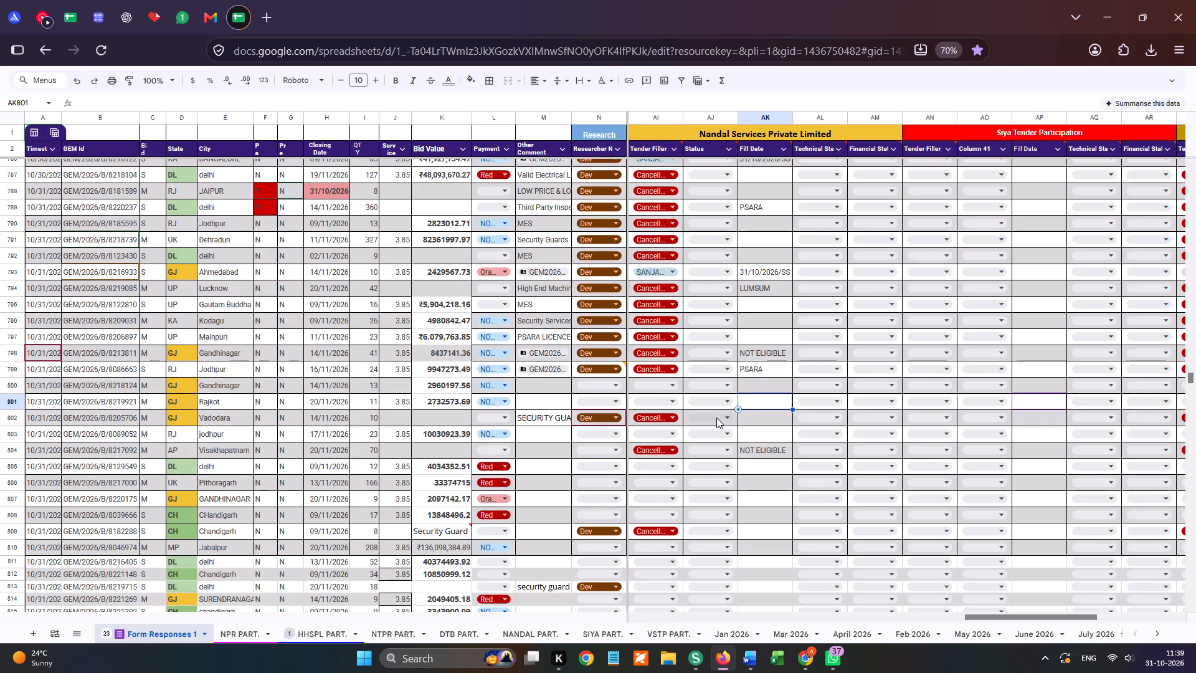
Set Nandal's Tender Filler to Cancelled for the bids in rows 828, 825, 818 and 813 already researched by Dev.
scroll(707, 520, "down", 2)
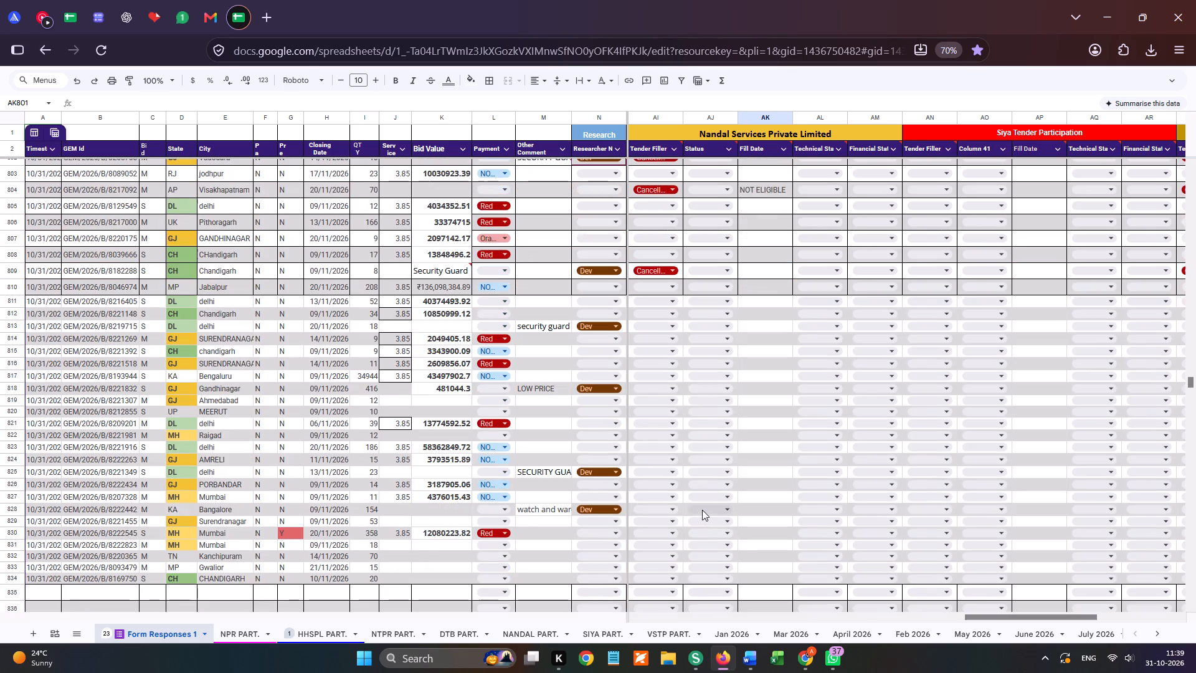
left_click(663, 507)
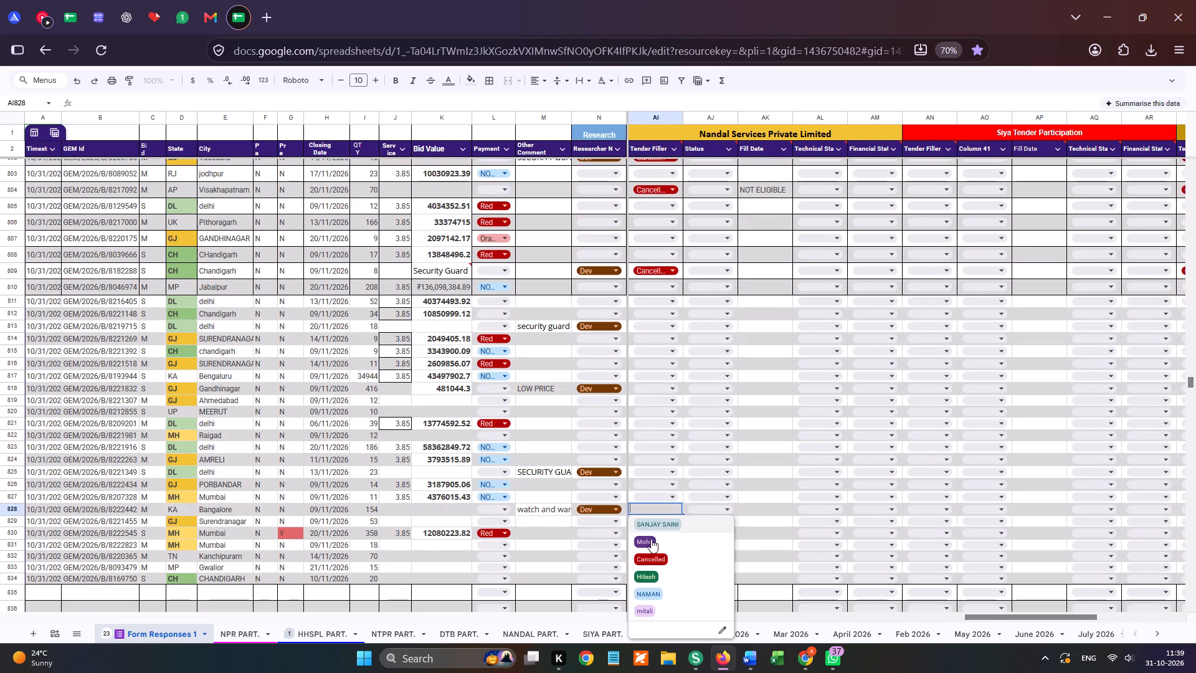
left_click(646, 555)
left_click(662, 474)
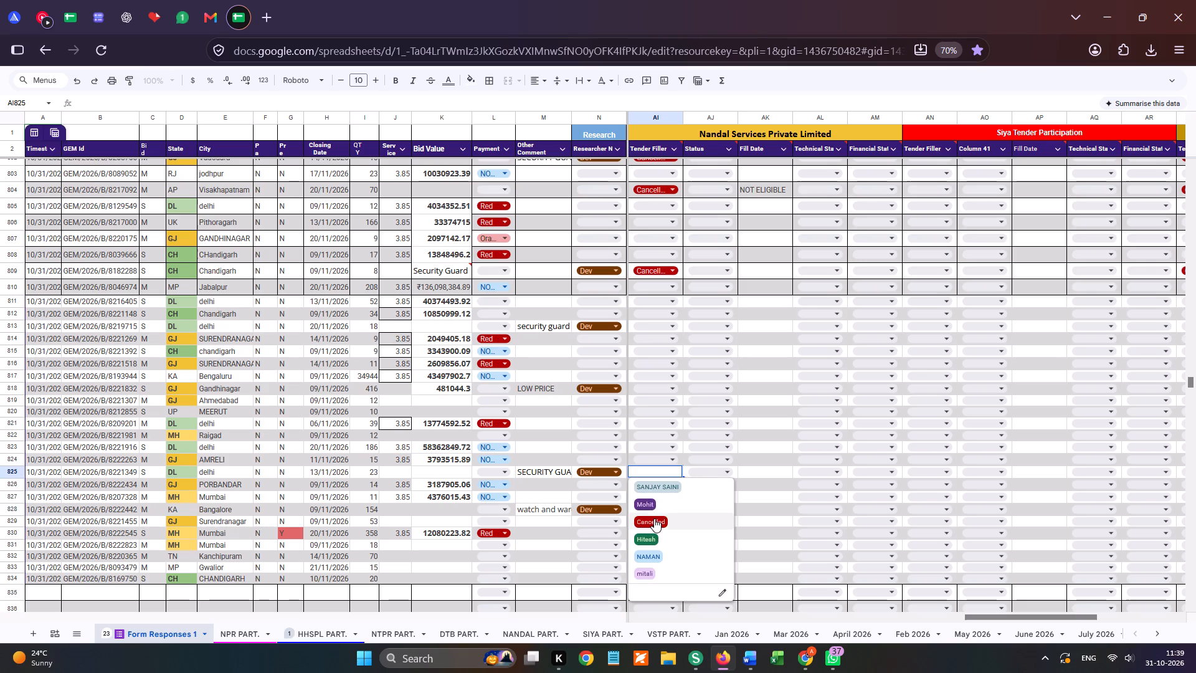
left_click(654, 518)
left_click(649, 386)
left_click(653, 436)
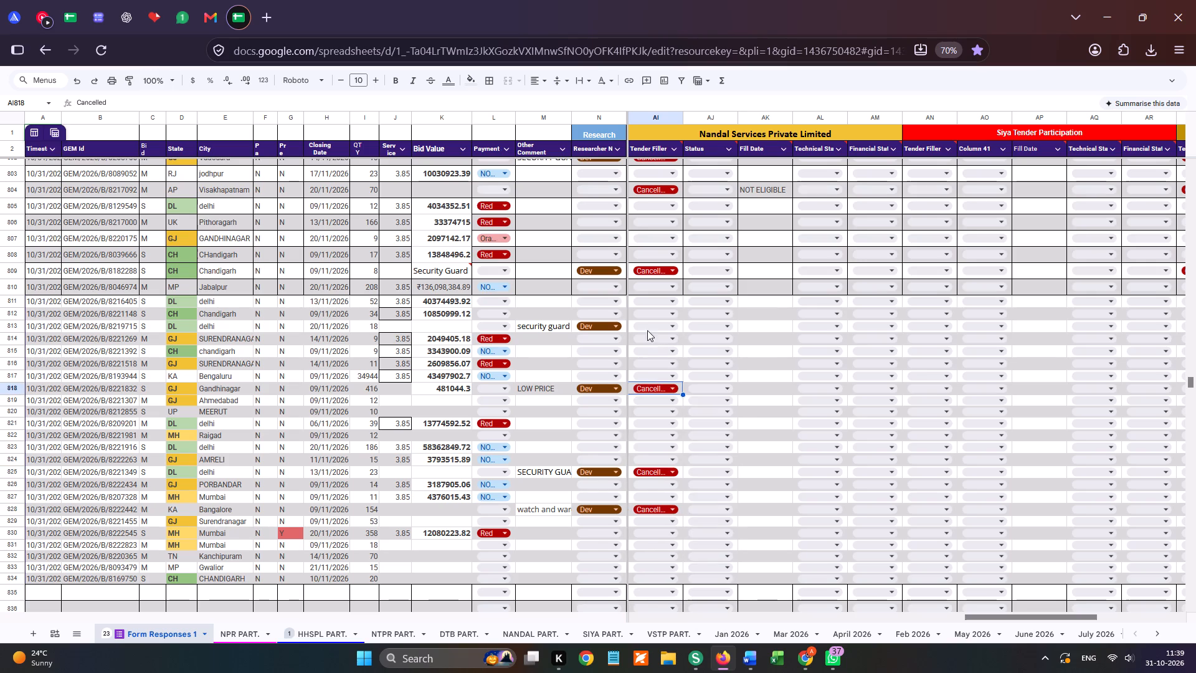
left_click(648, 327)
left_click(658, 379)
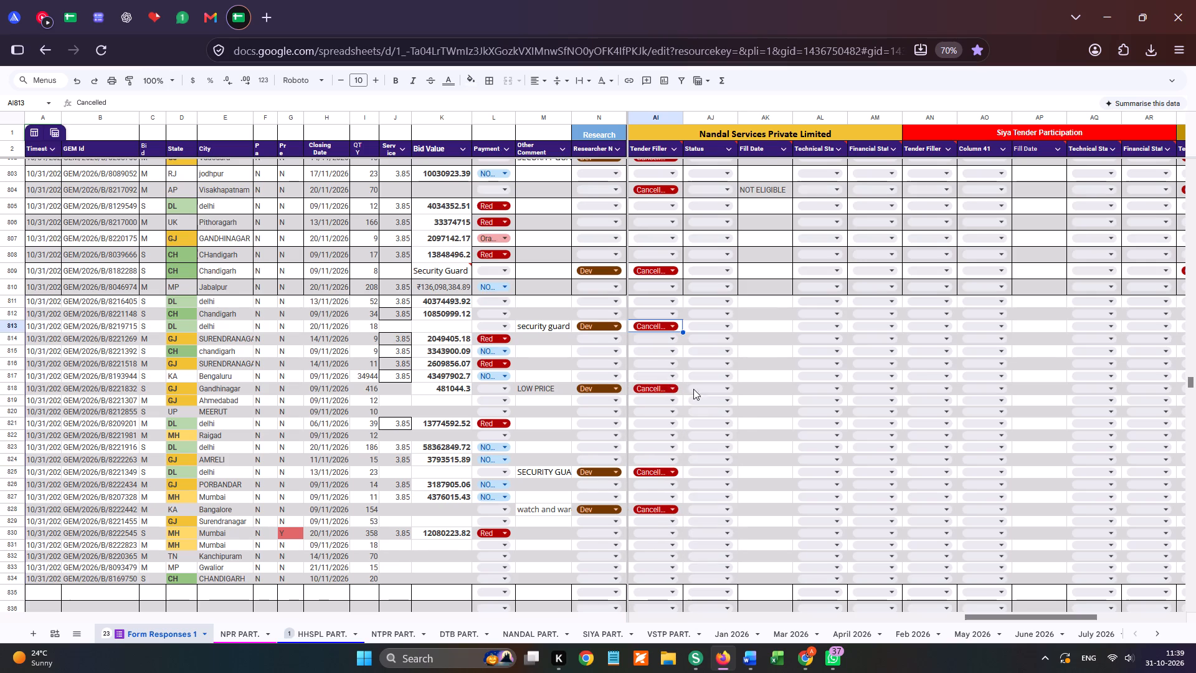
Review the Nandal Services Tender Filler and Fill Date entries across the recent bid rows.
scroll(697, 389, "up", 1)
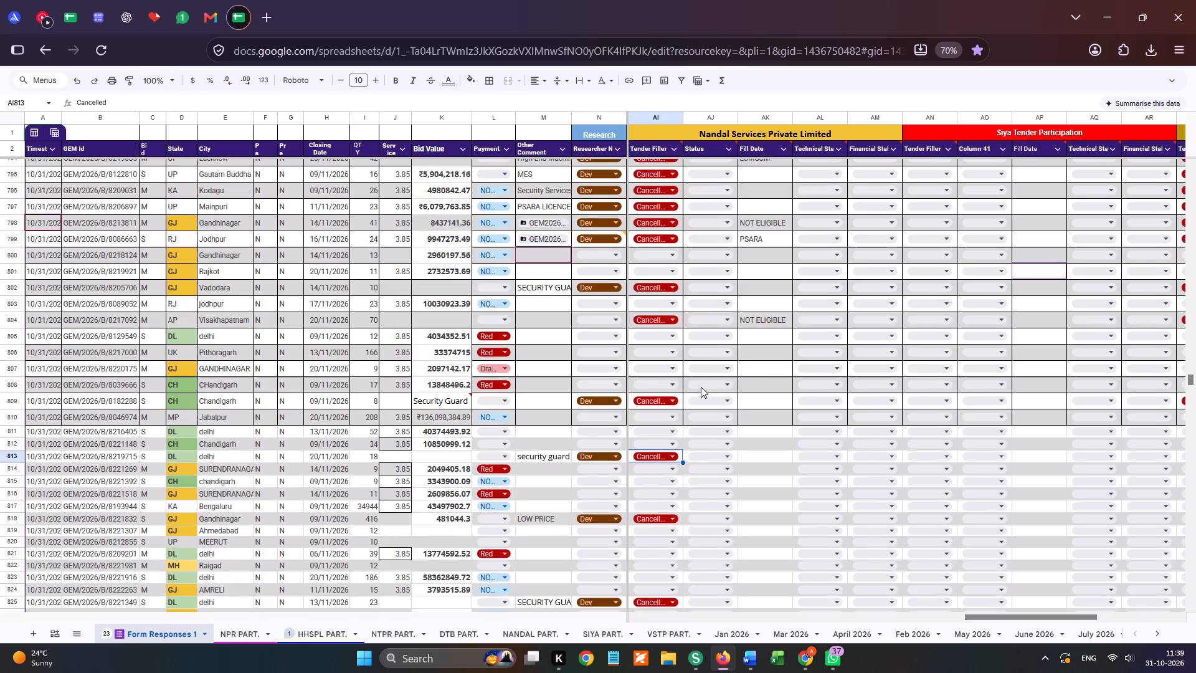
scroll(705, 384, "up", 3)
scroll(705, 384, "down", 1)
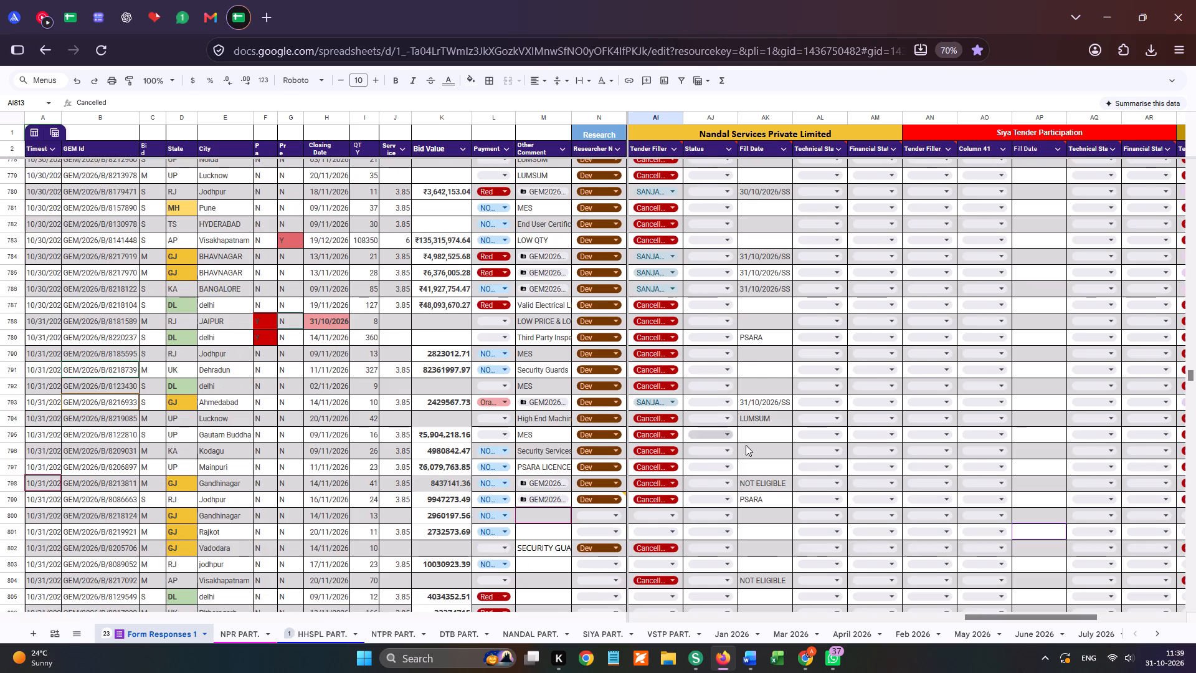
scroll(747, 447, "down", 8)
scroll(752, 438, "up", 5)
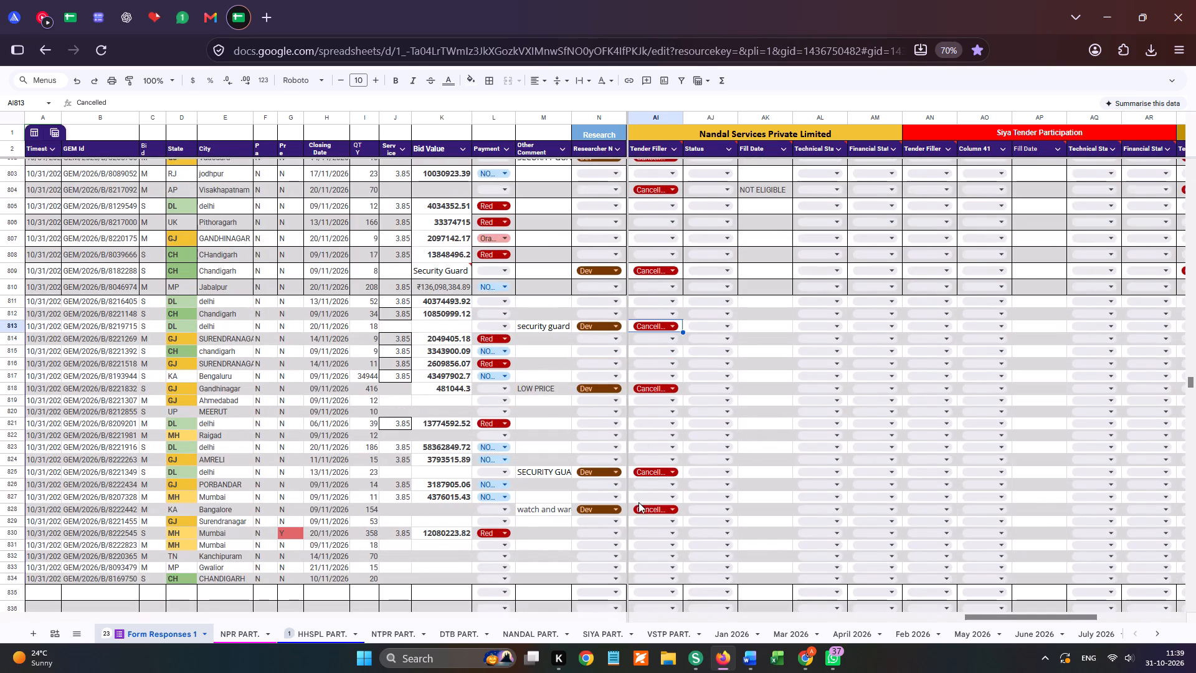
left_click(768, 469)
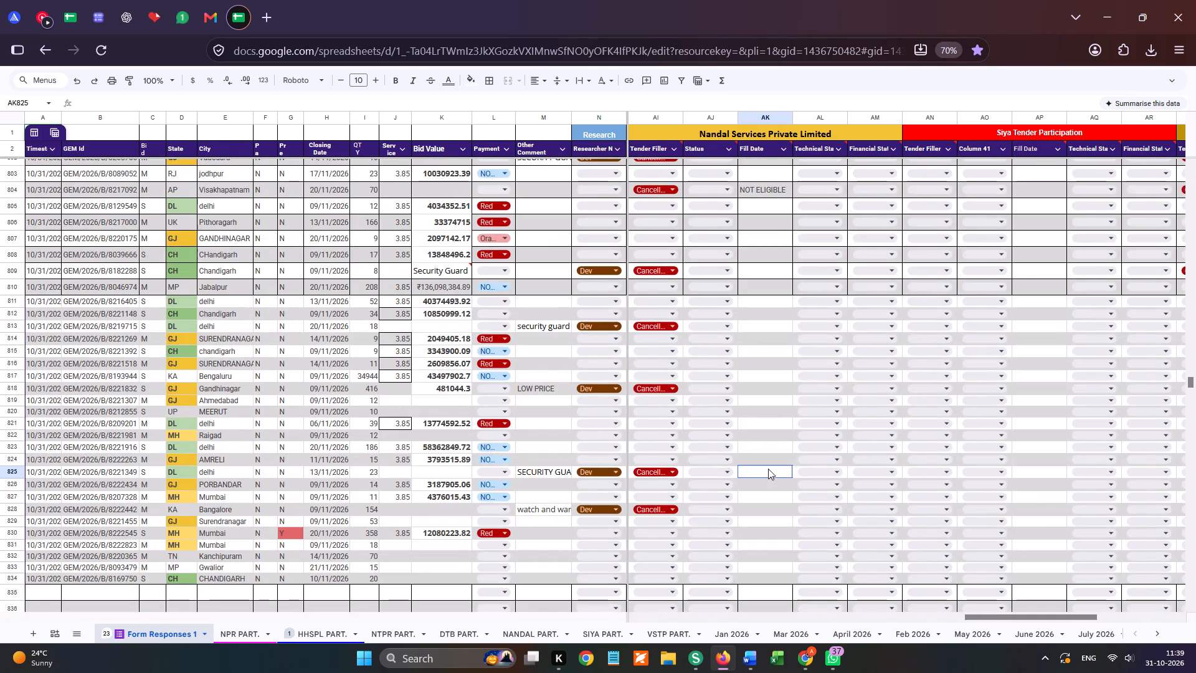
left_click(766, 393)
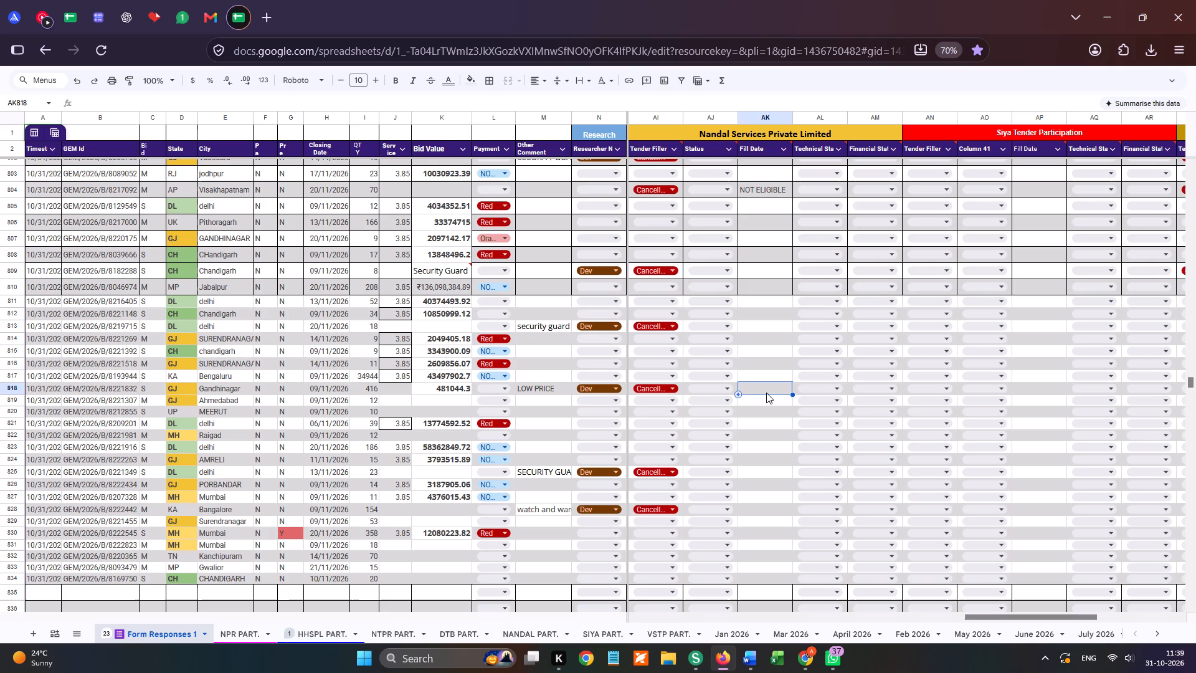
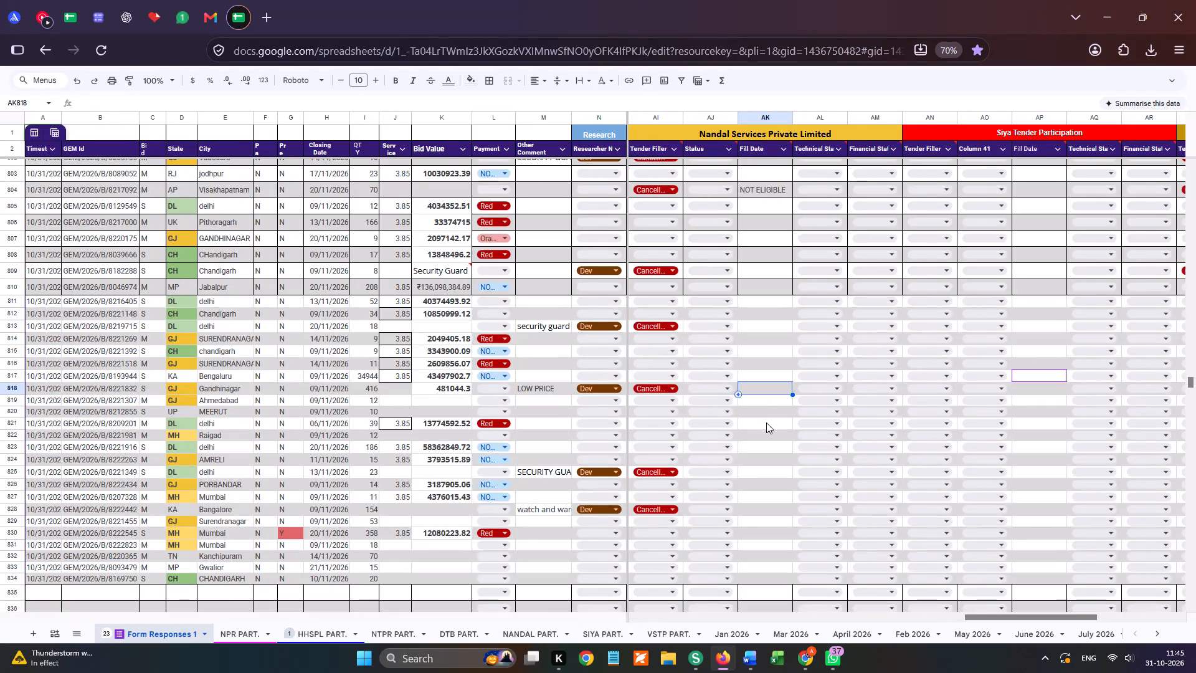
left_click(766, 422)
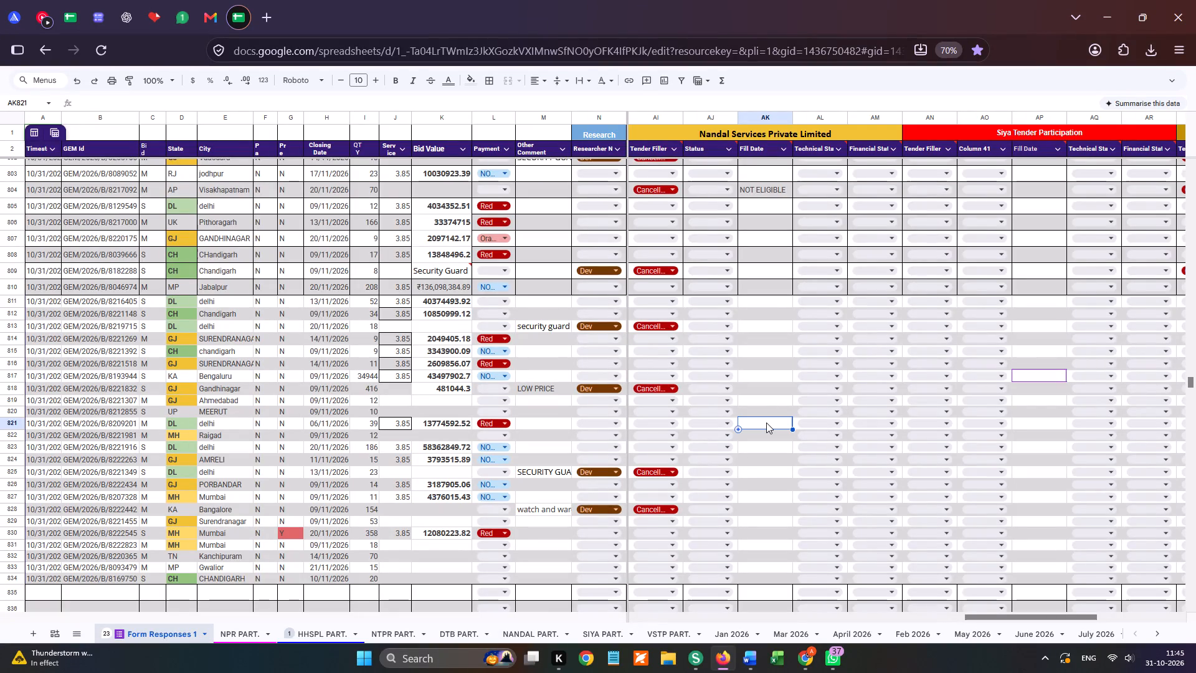
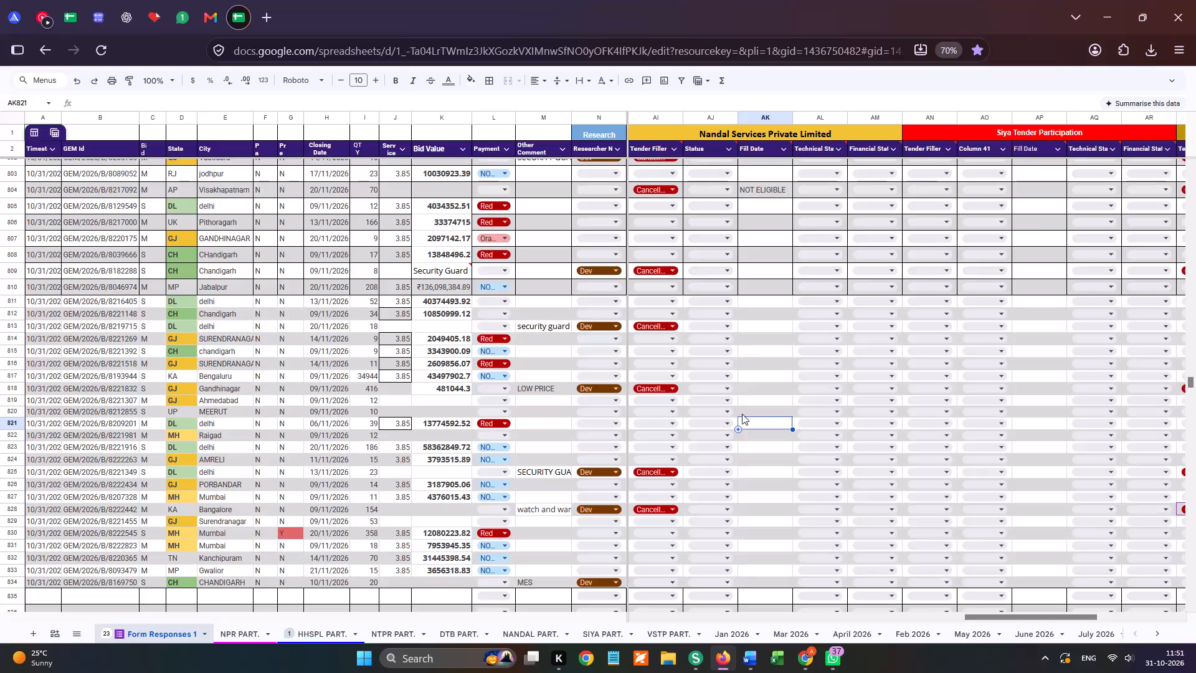
Search the tracking sheet for the Nandal Services fill date entry 31/10/2026/SS, copied from the row of bid GEM/2026/B/8216933.
scroll(714, 365, "up", 1)
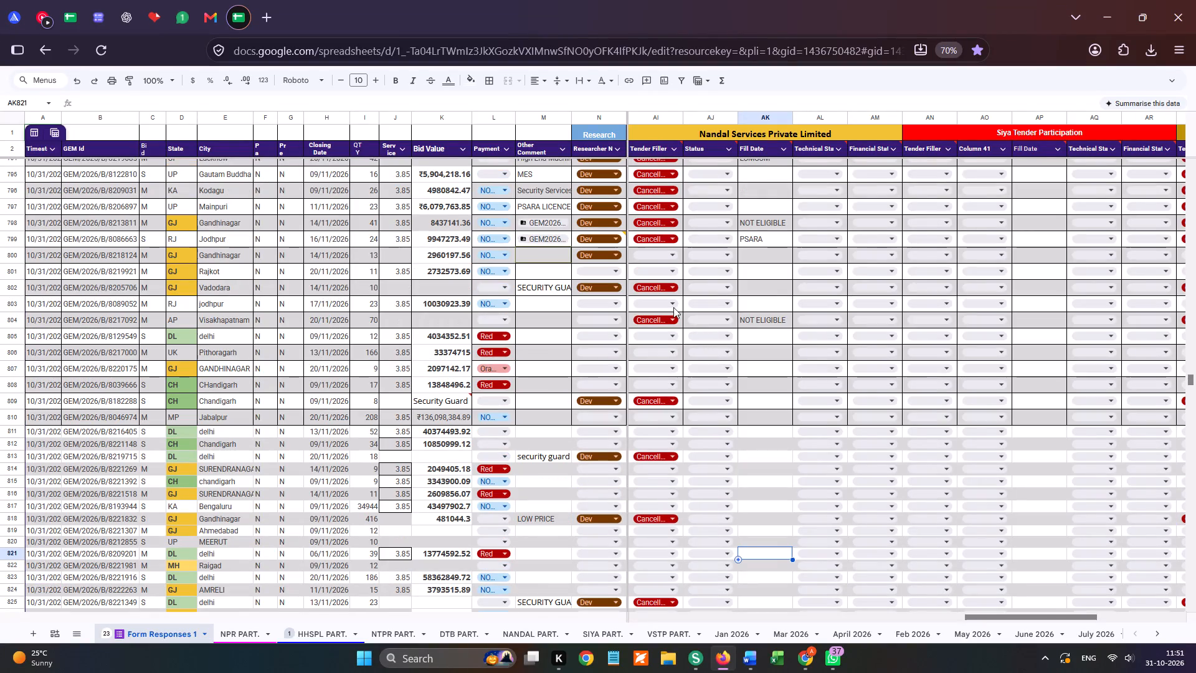
left_click(740, 257)
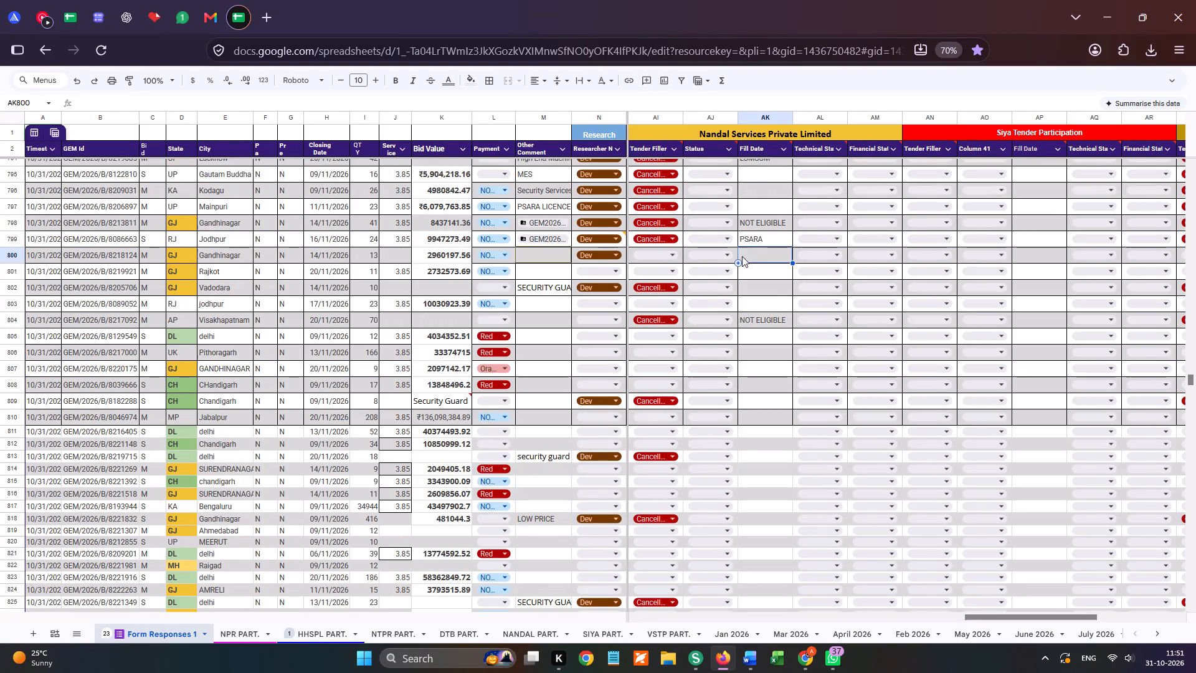
scroll(763, 244, "up", 2)
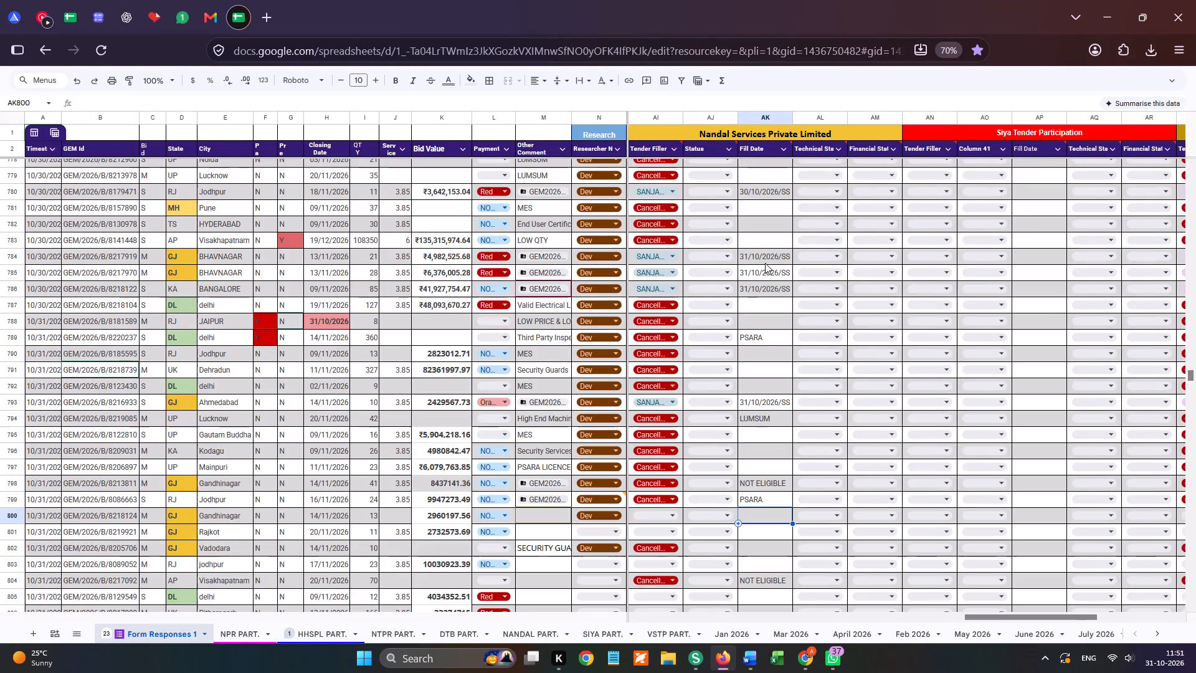
left_click(772, 398)
key("ctrl+c")
key("ctrl+f")
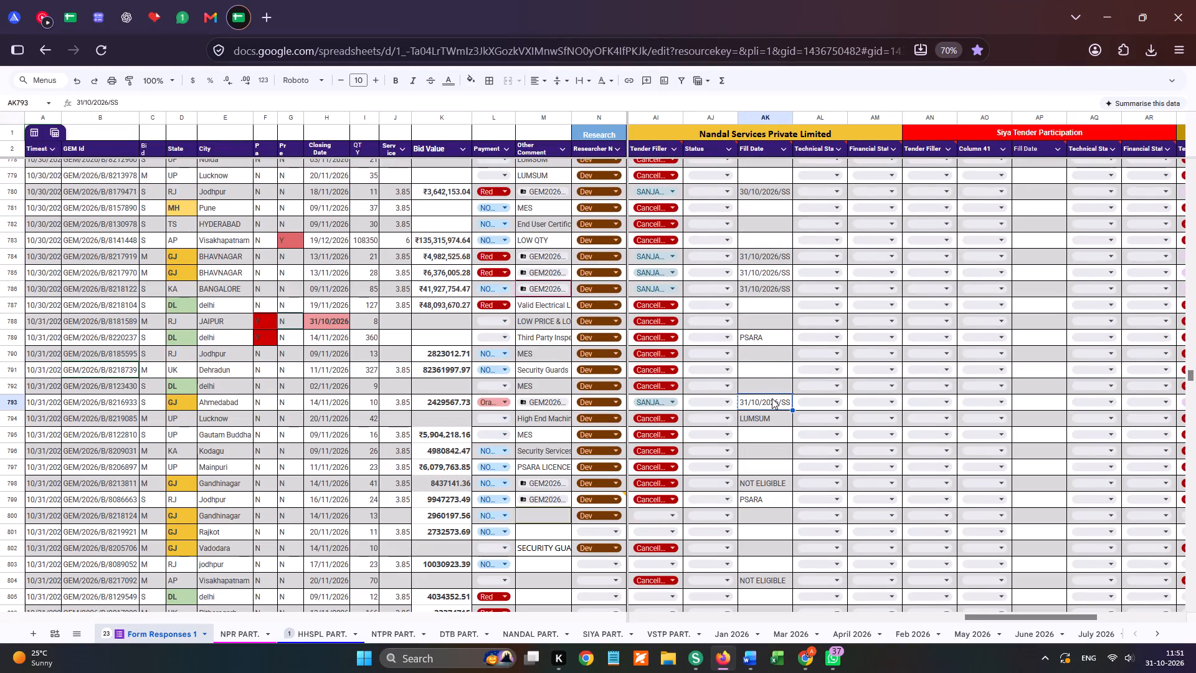
key("ctrl+v")
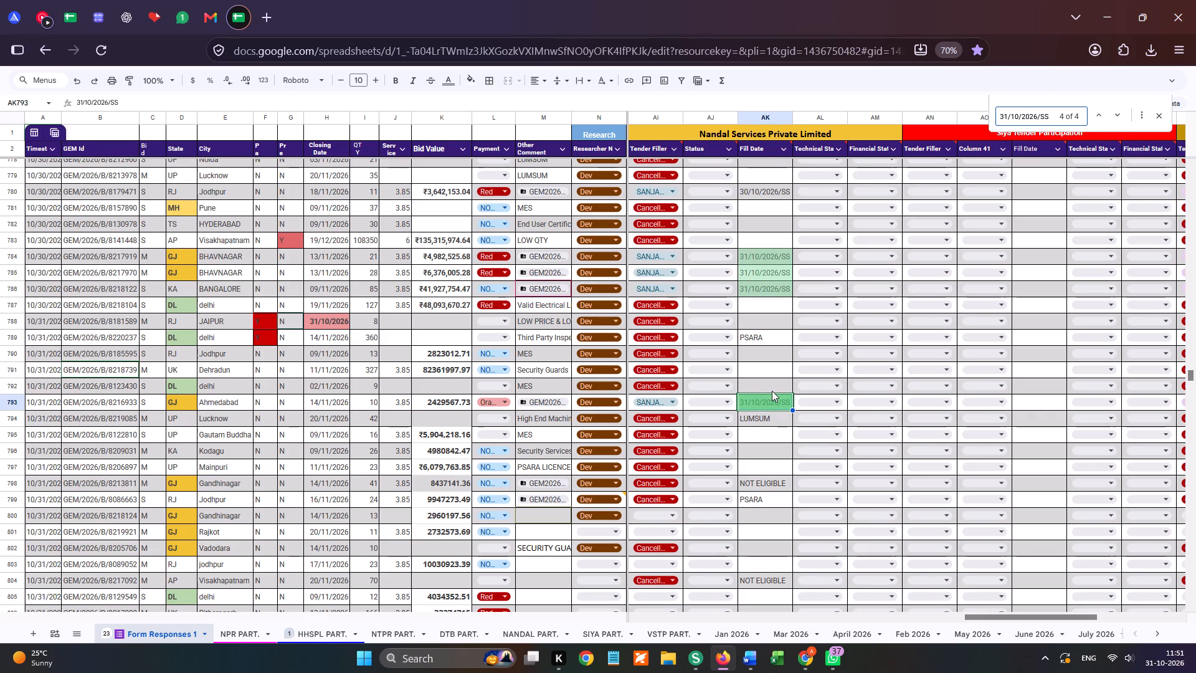
left_click(1158, 112)
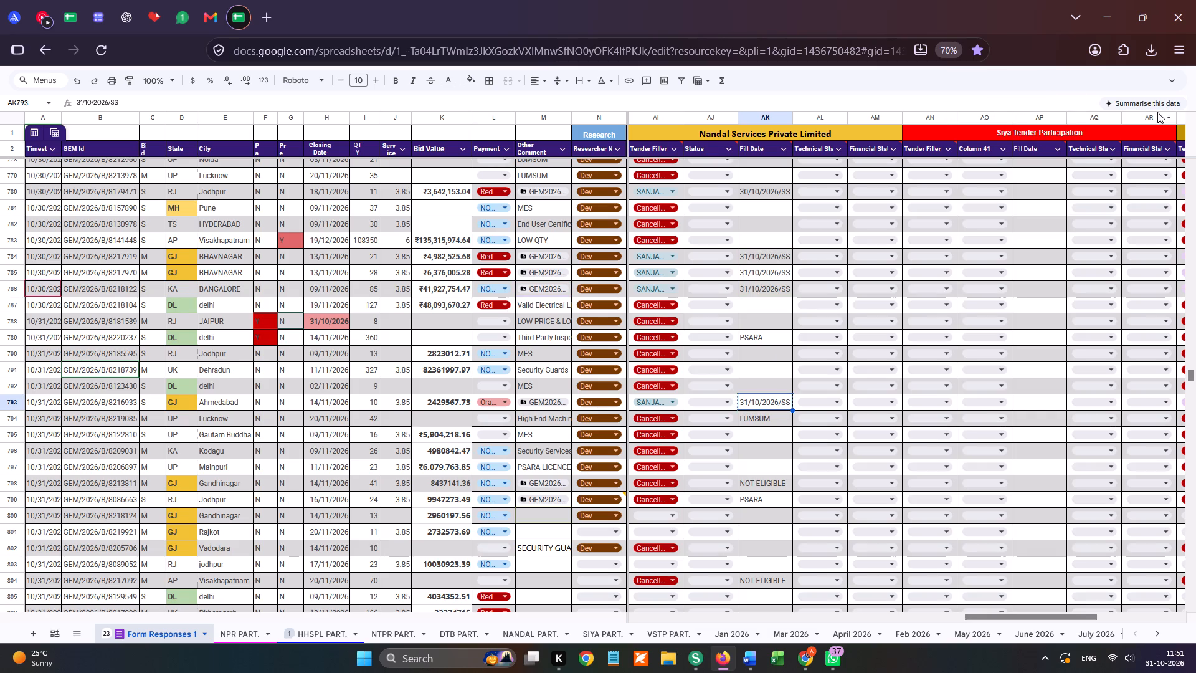
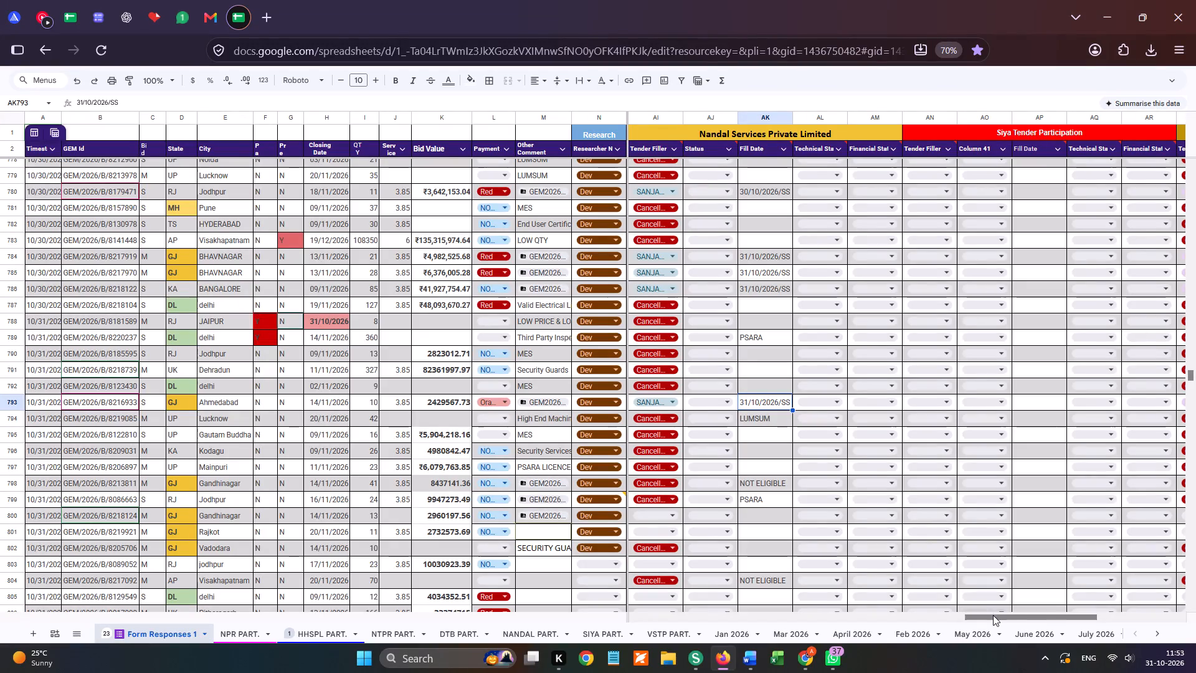
Change the Harshnath Human Services tender filler for bid GEM/2026/B/8213811 in row 798 to RAMU.
left_click_drag(1023, 620, 934, 618)
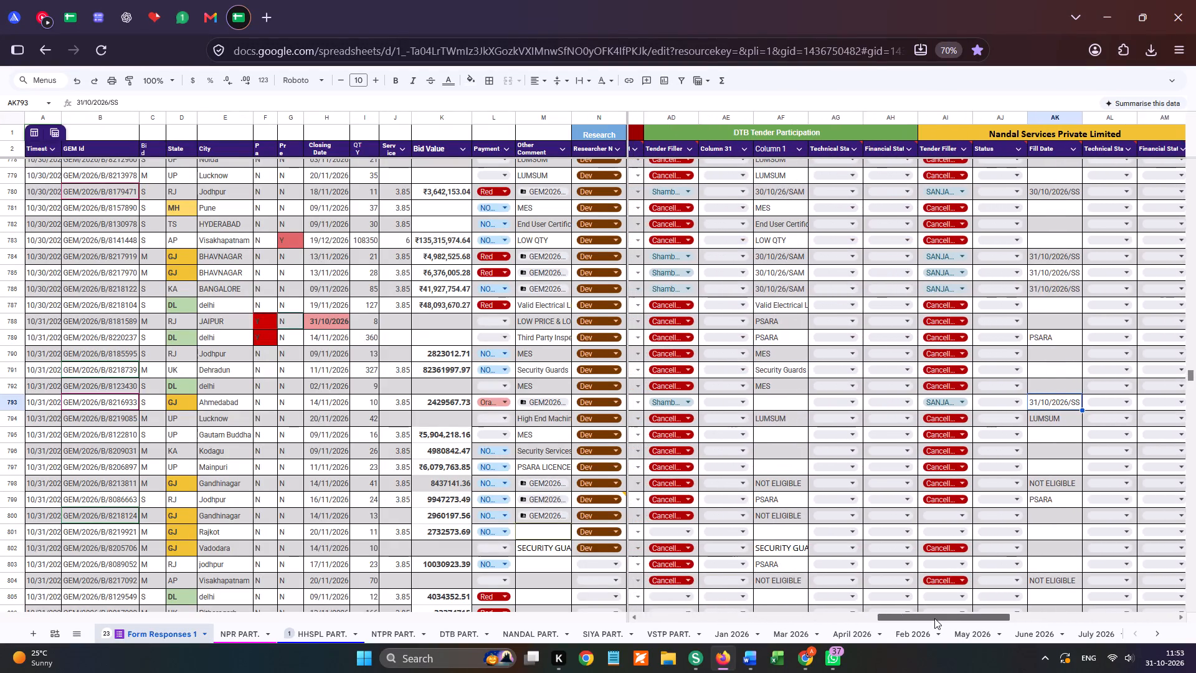
left_click_drag(934, 618, 932, 618)
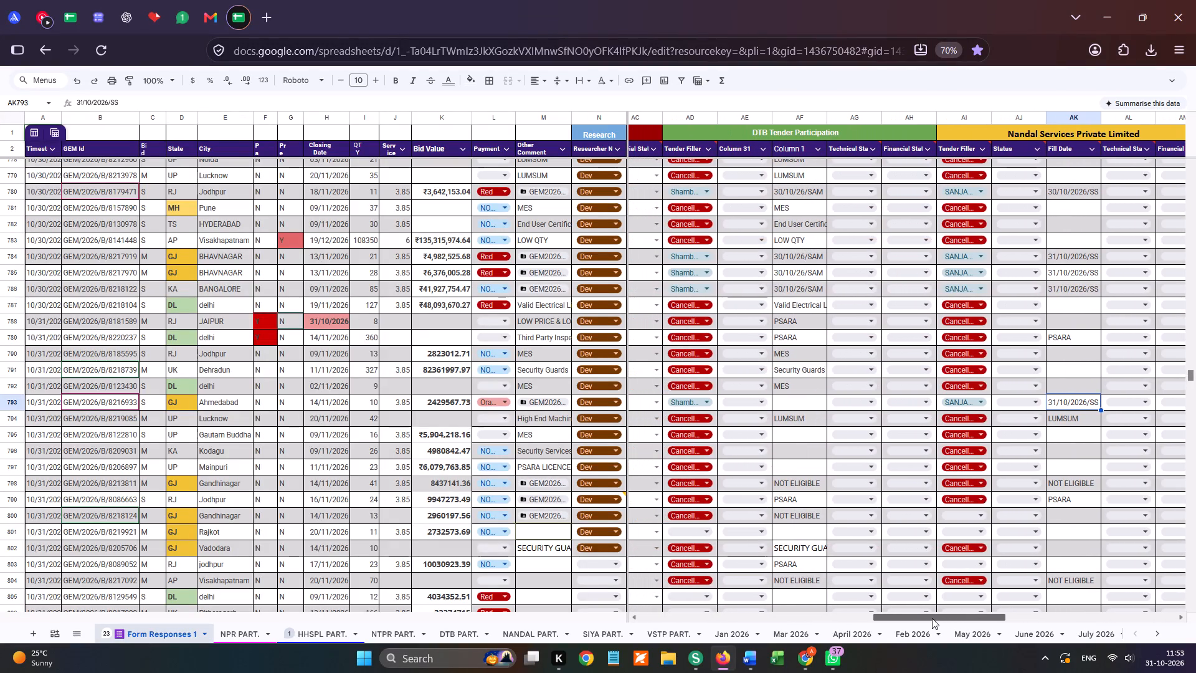
left_click_drag(932, 618, 931, 618)
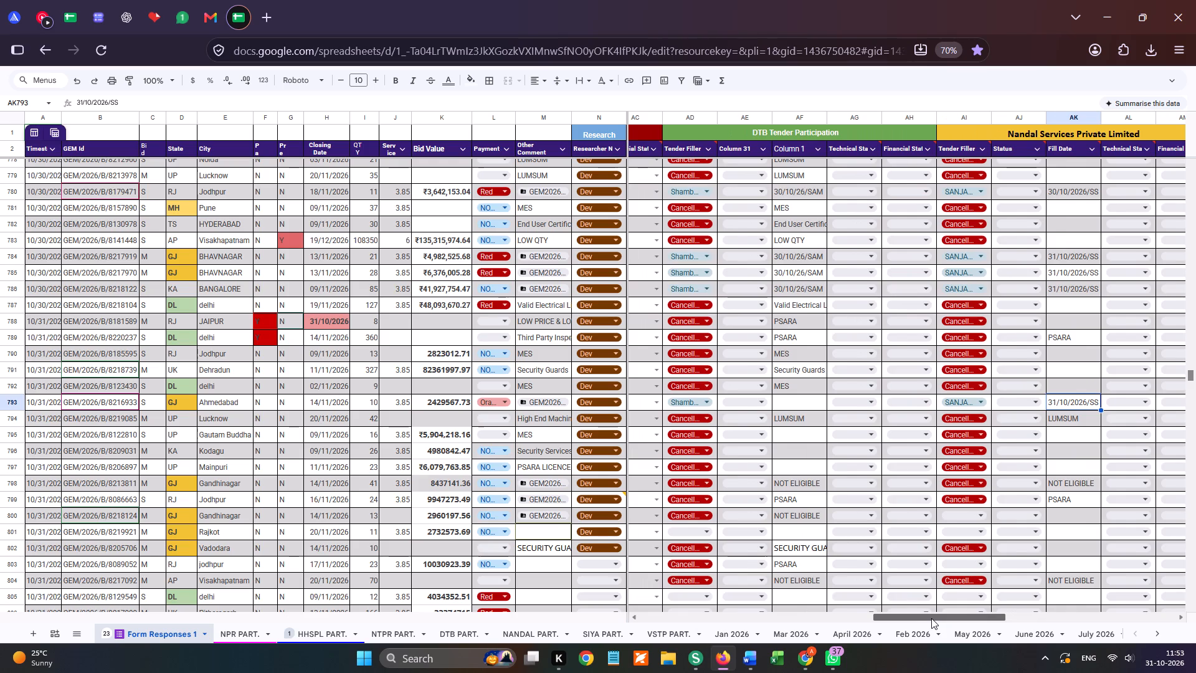
left_click_drag(931, 618, 837, 614)
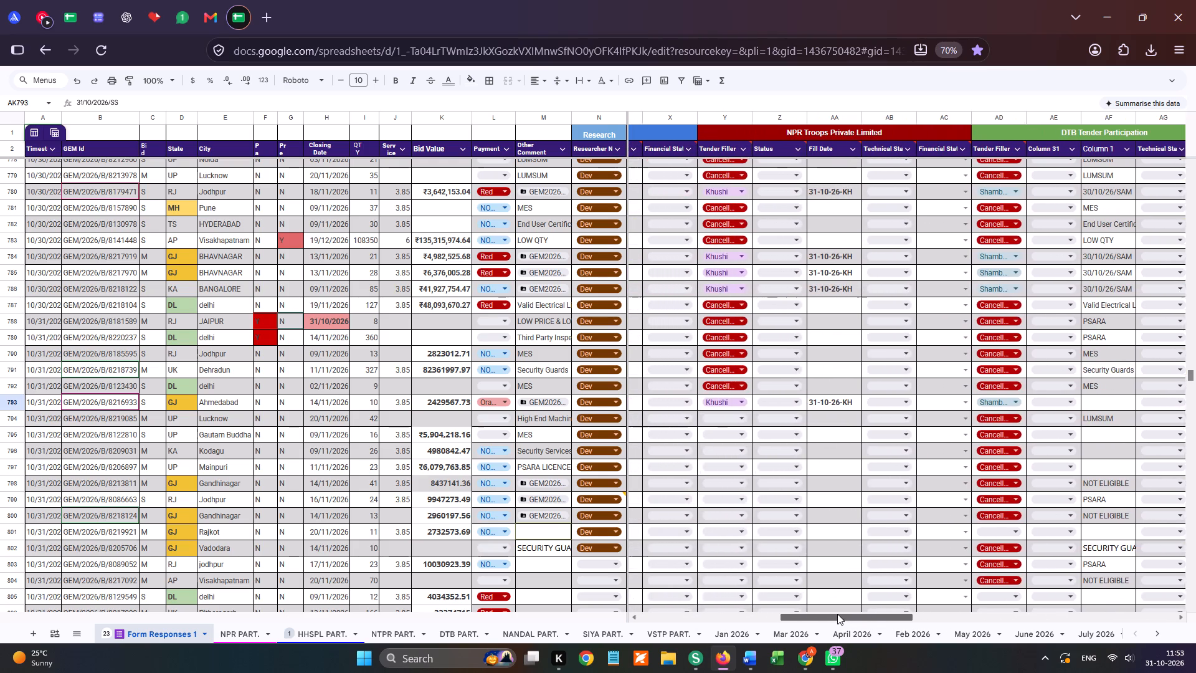
left_click_drag(837, 614, 766, 604)
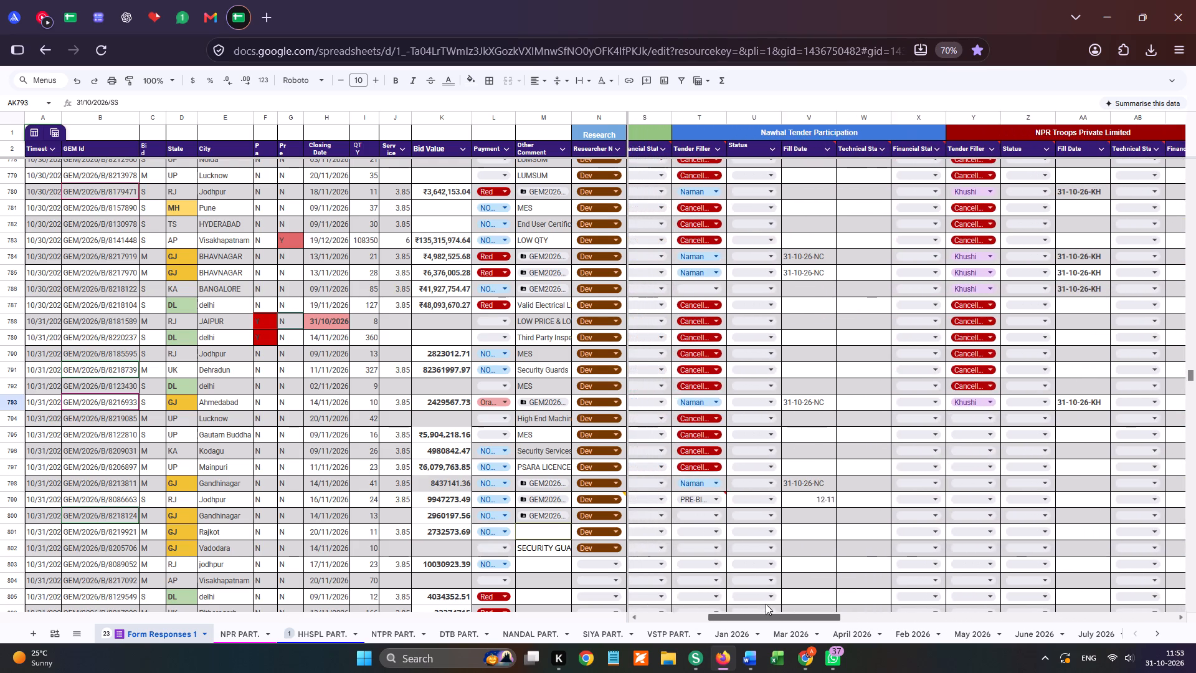
left_click_drag(766, 604, 758, 603)
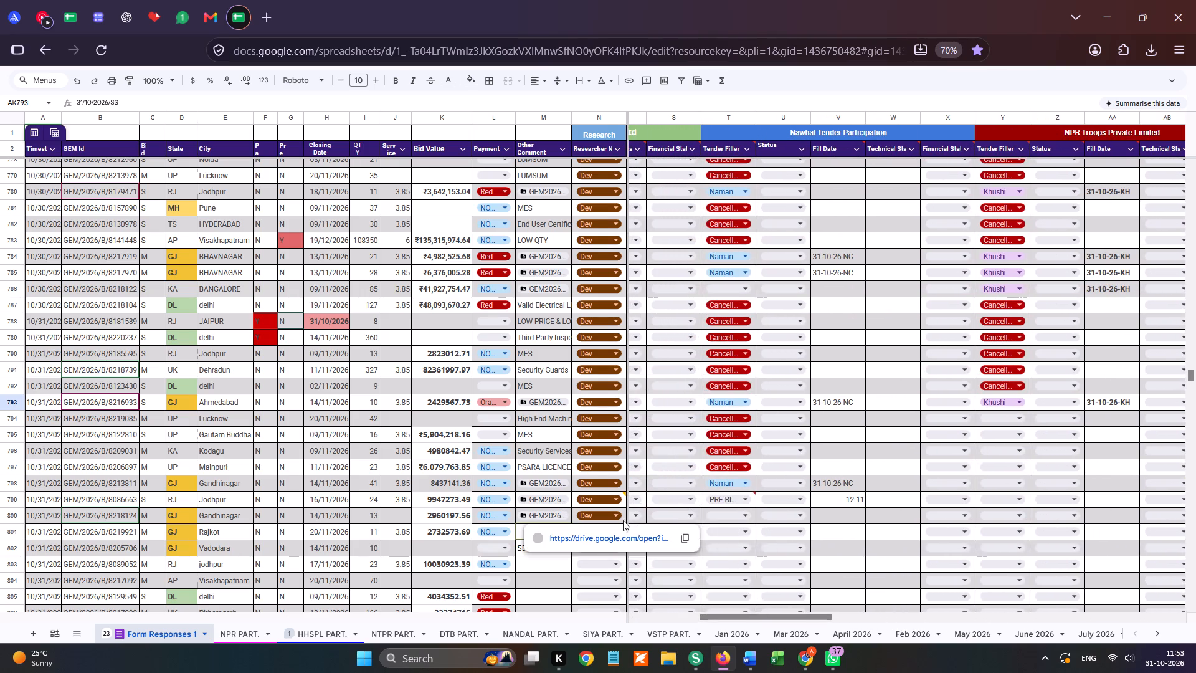
left_click_drag(750, 615, 677, 613)
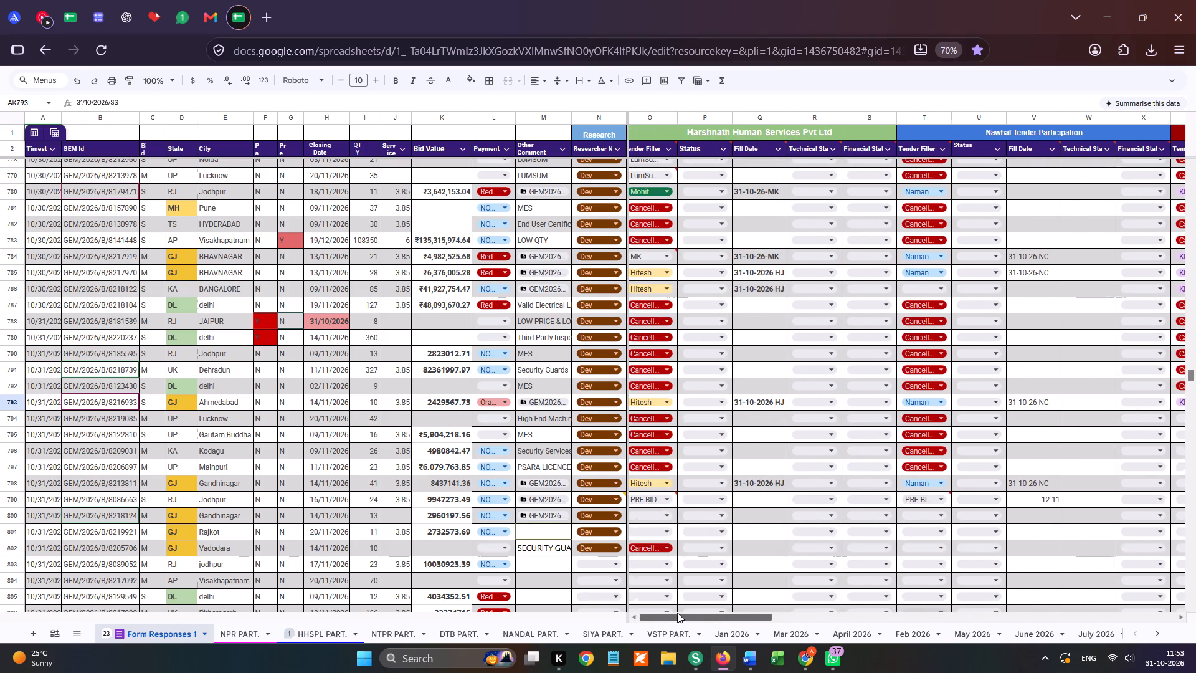
left_click_drag(677, 613, 651, 609)
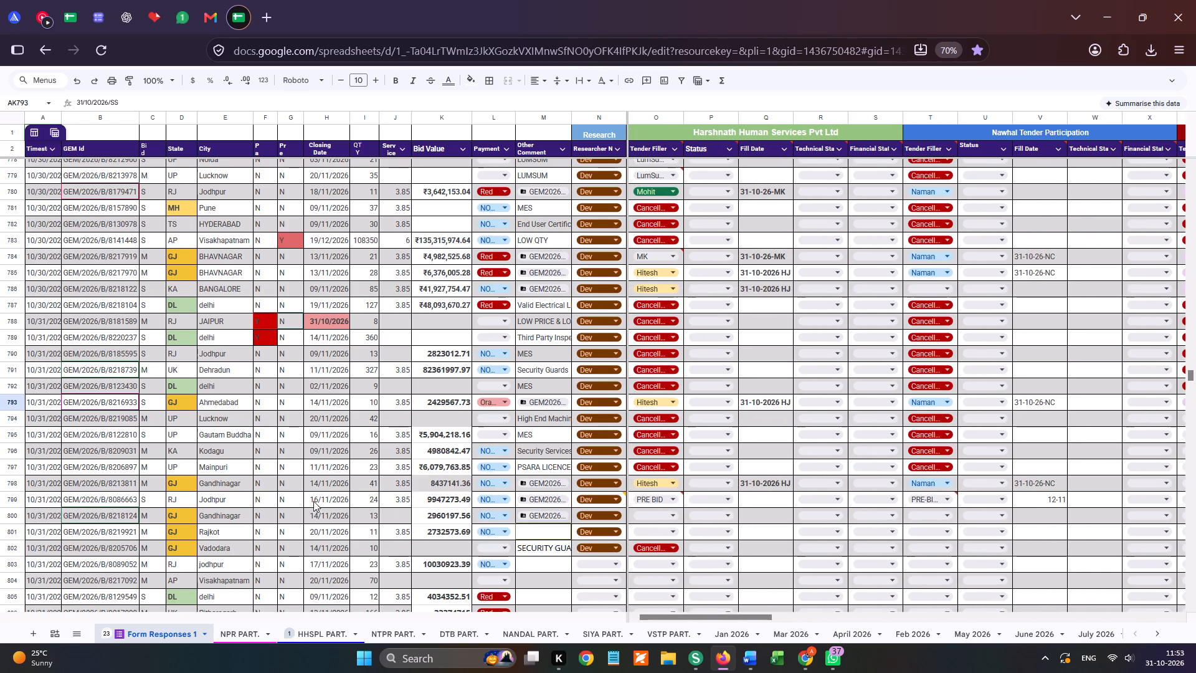
left_click(658, 484)
left_click_drag(662, 484, 581, 472)
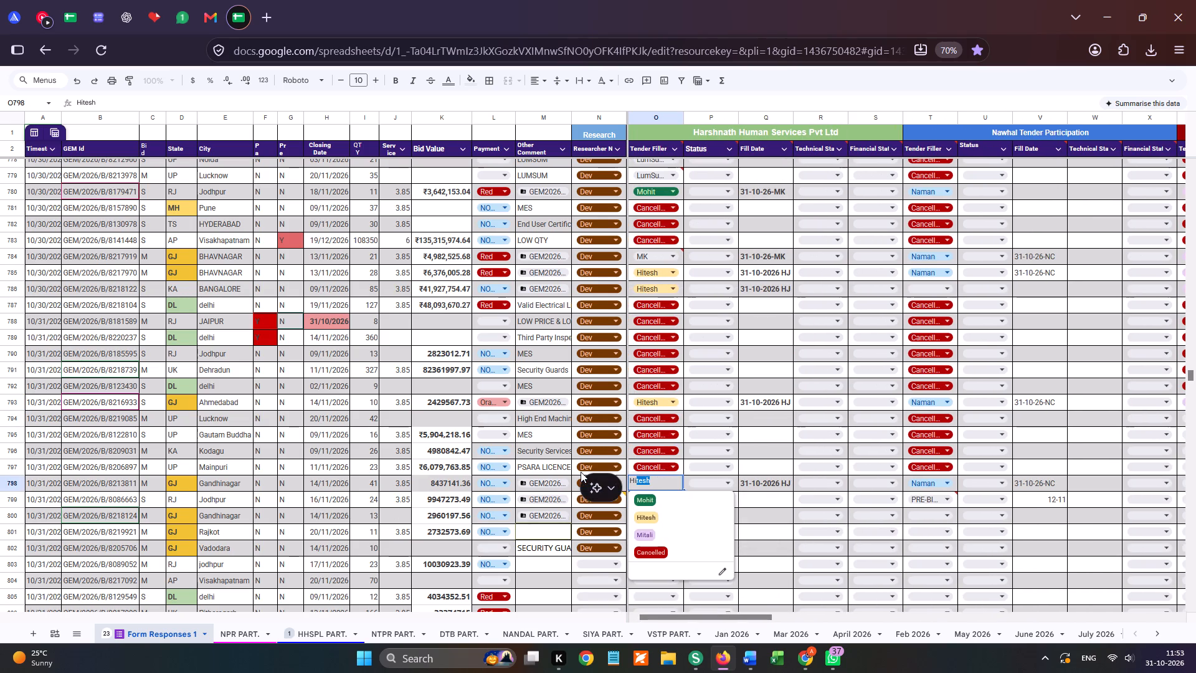
key("BackSpace")
key("BackSpace")
key("BackSpace")
key("BackSpace")
type("RAMU")
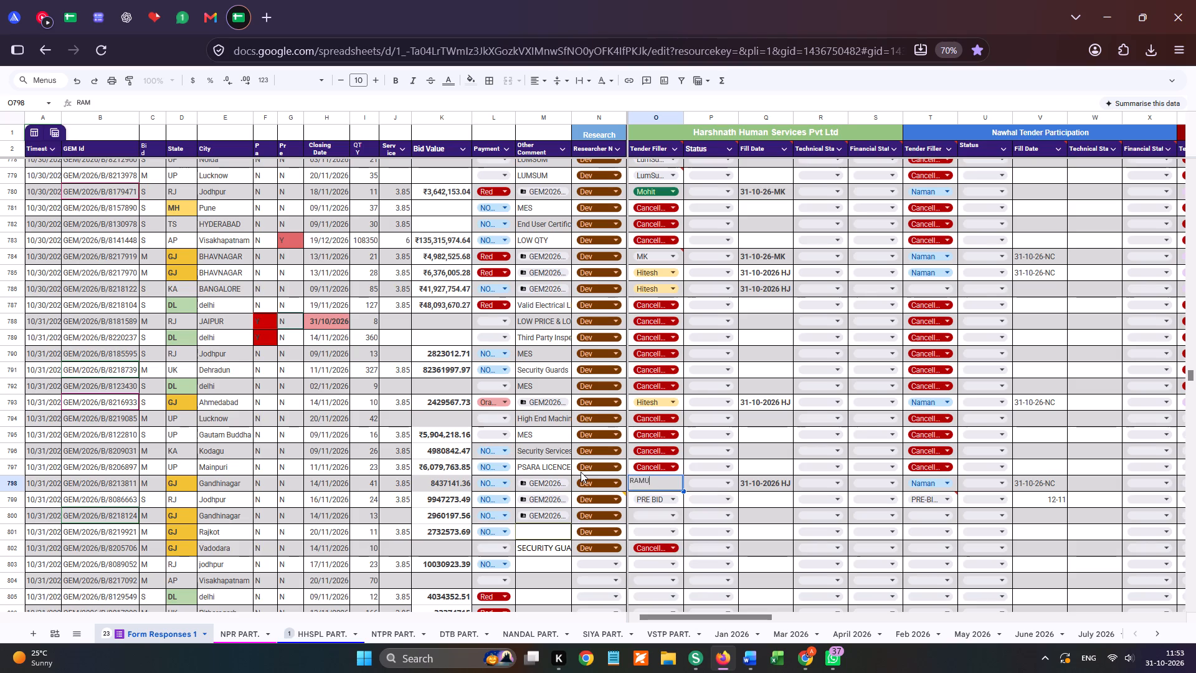
key("Return")
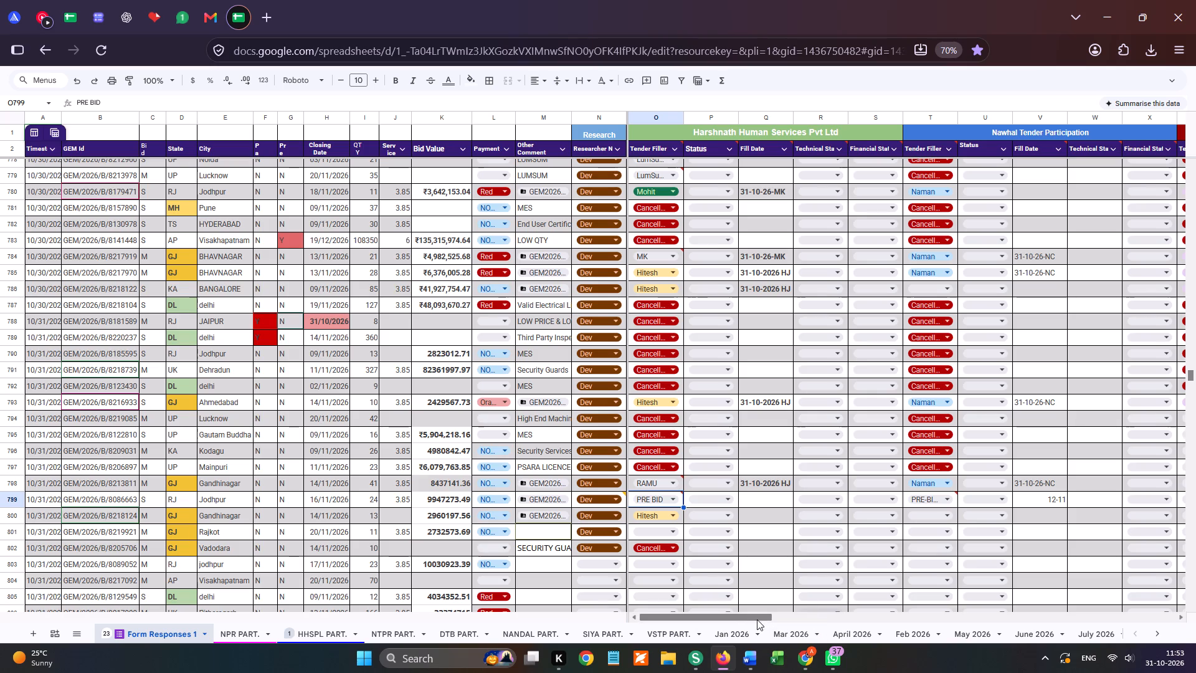
Assign Sanjay as the Nandal Services tender filler for the Gandhinagar bid GEM/2026/B/8218124 in row 800.
left_click_drag(756, 619, 1098, 604)
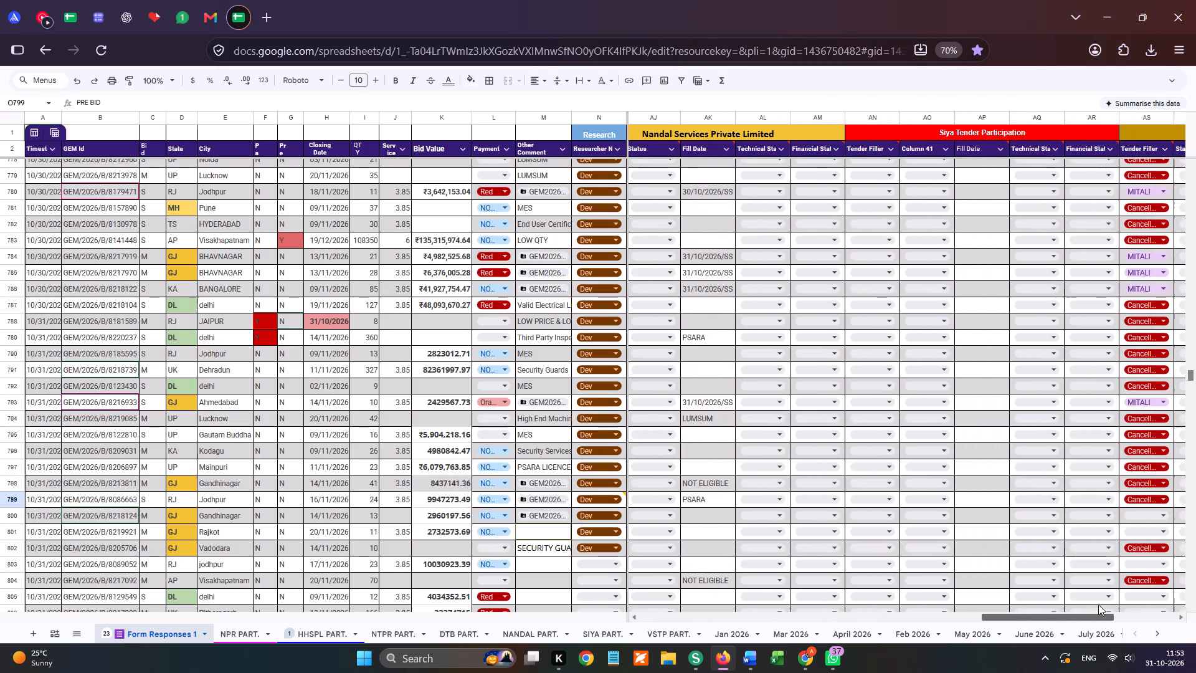
left_click_drag(1098, 604, 1027, 593)
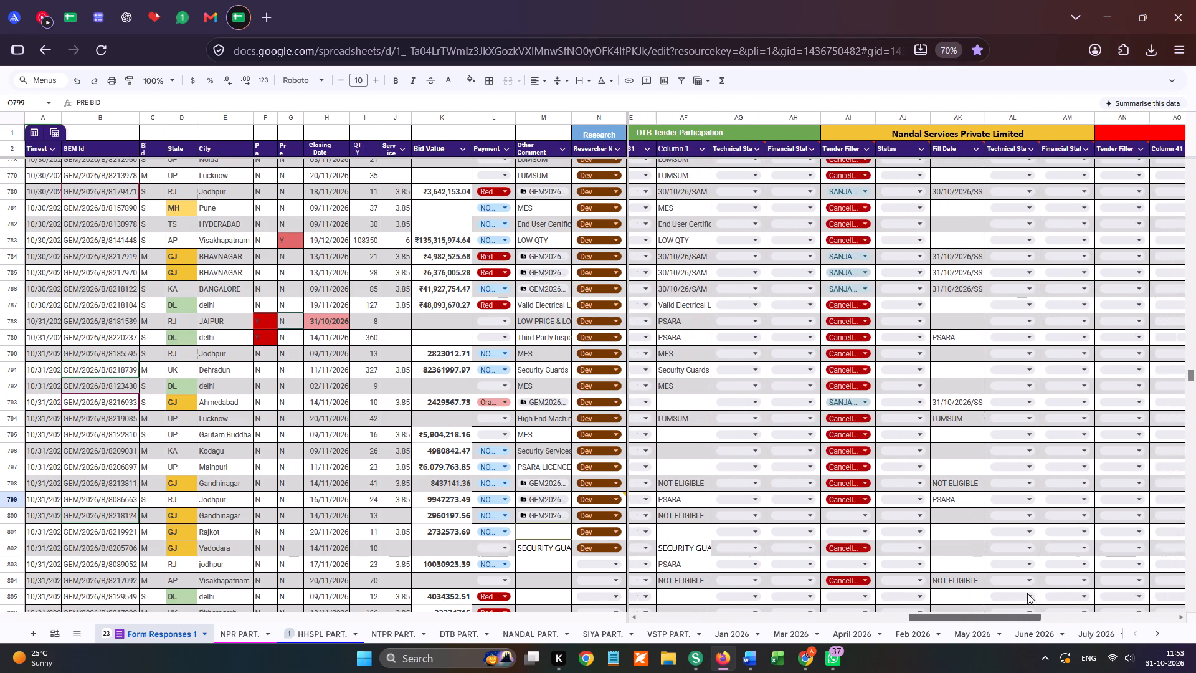
left_click_drag(1027, 593, 1082, 566)
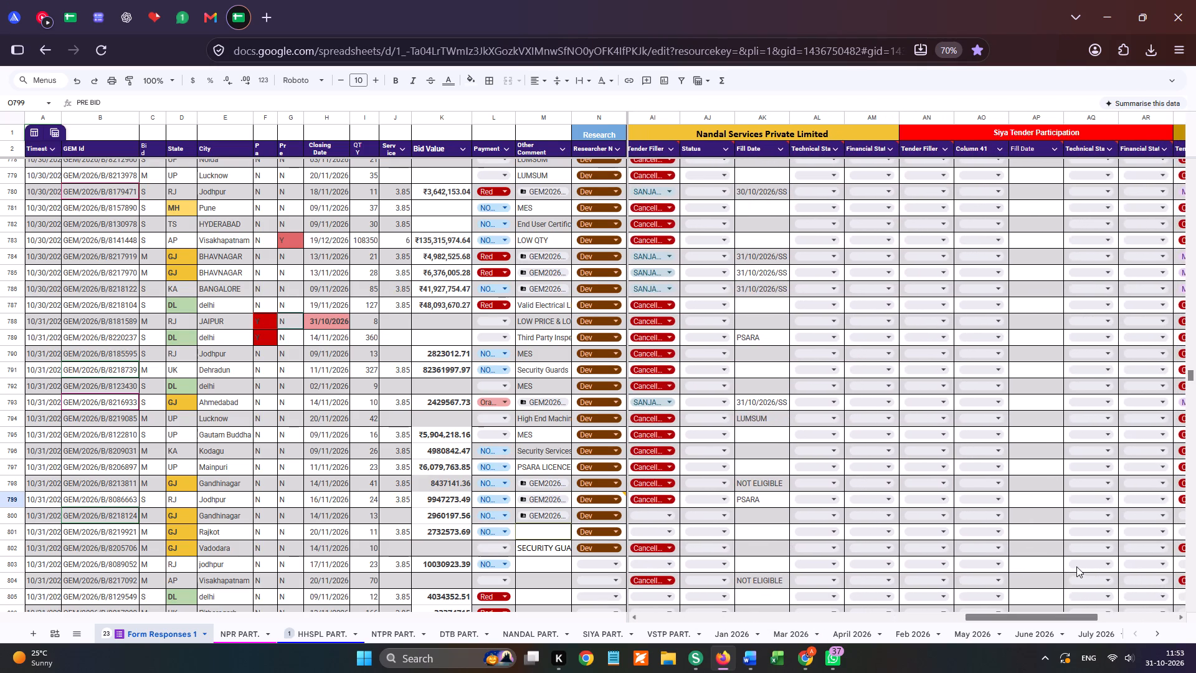
left_click(663, 513)
left_click(668, 540)
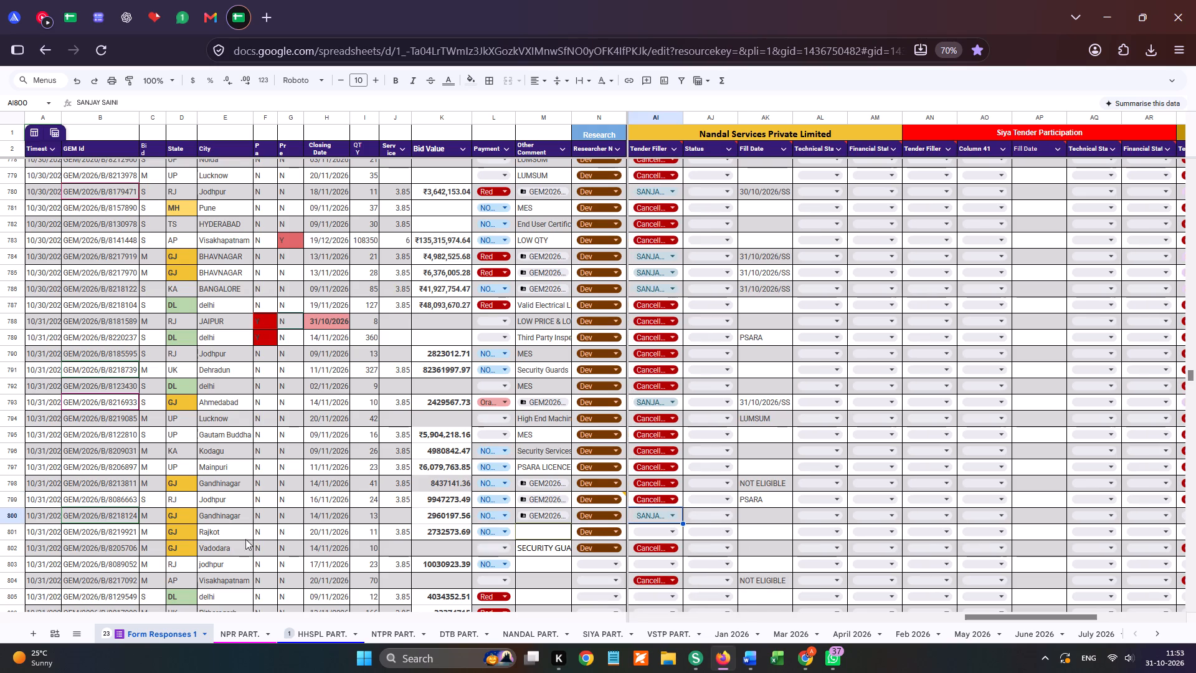
Copy the bid number GEM/2026/B/8218124 from row 800 and open that bid's linked Drive document folder.
left_click(4, 517)
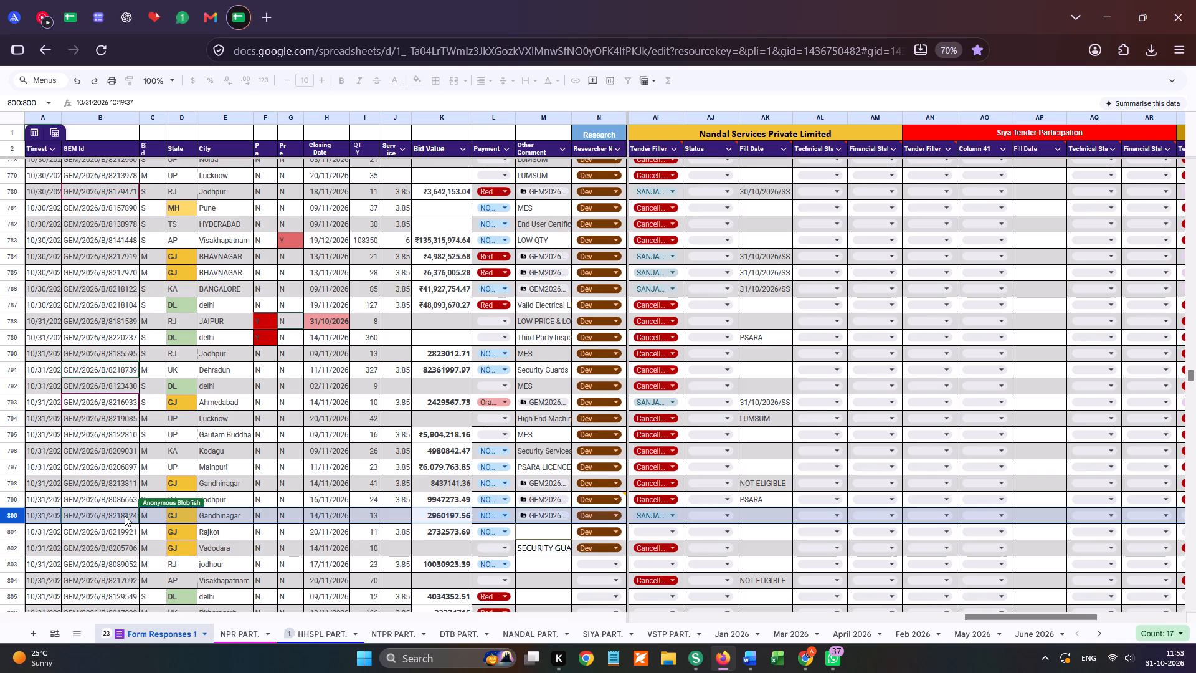
left_click(96, 519)
key("ctrl+c")
key("ctrl+c")
key("ctrl+c")
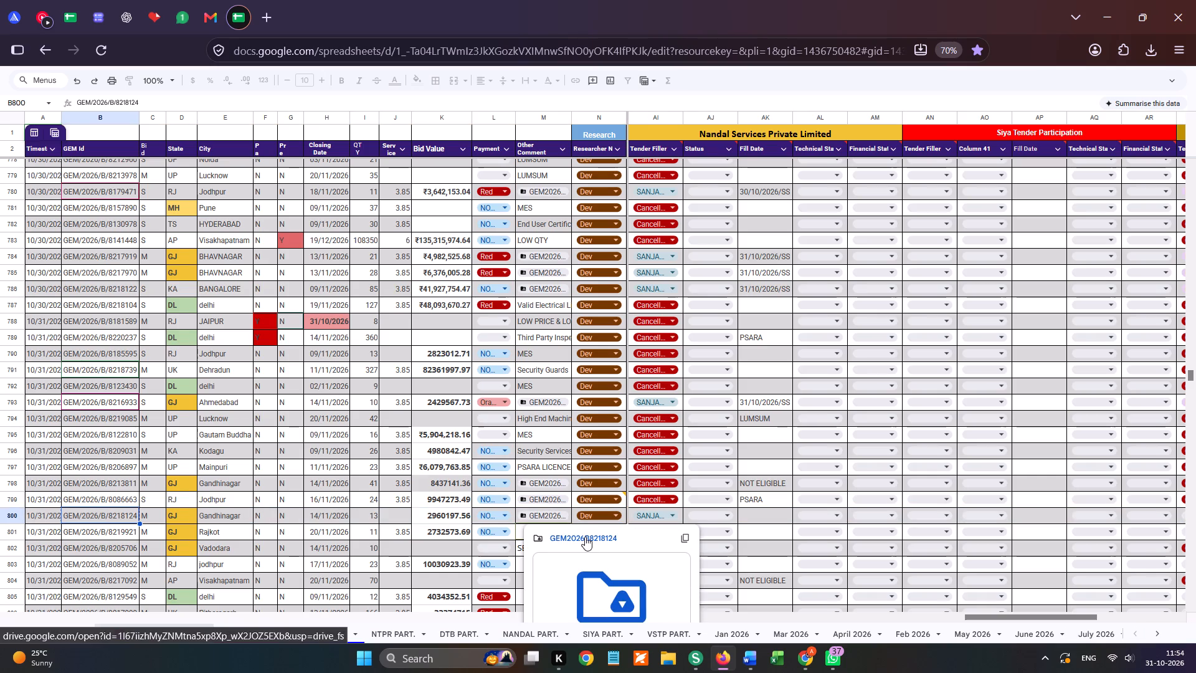
left_click(585, 537)
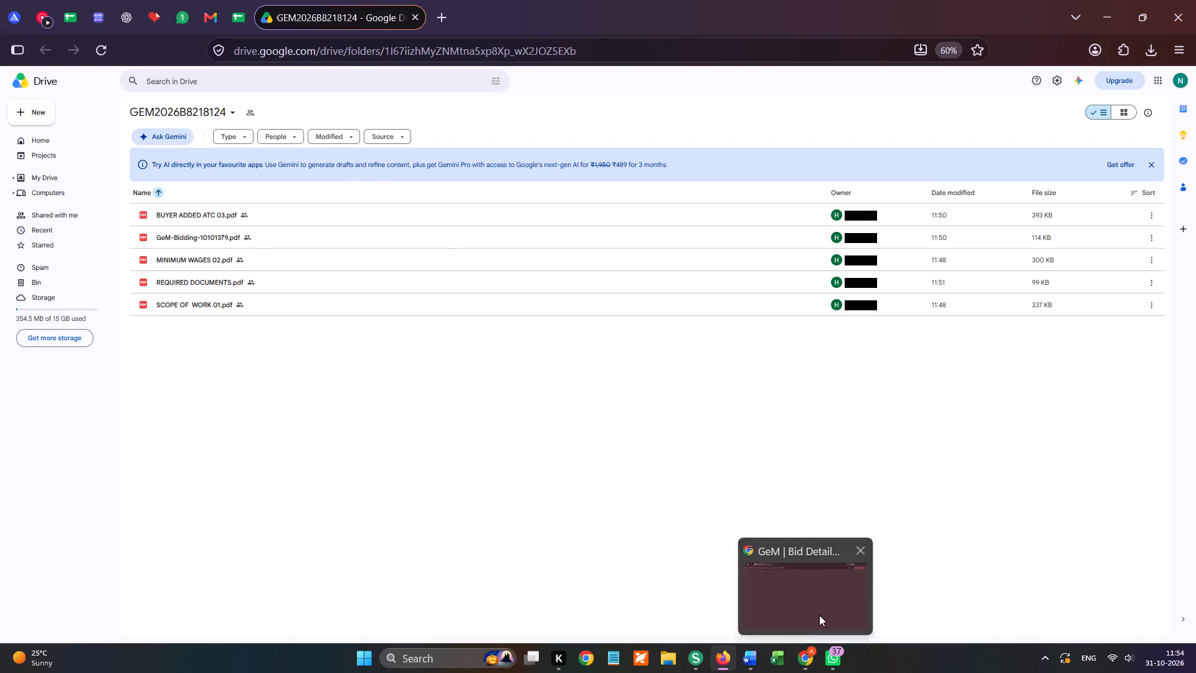
Switch to the GeM portal in Chrome and open the bid listing.
left_click(820, 613)
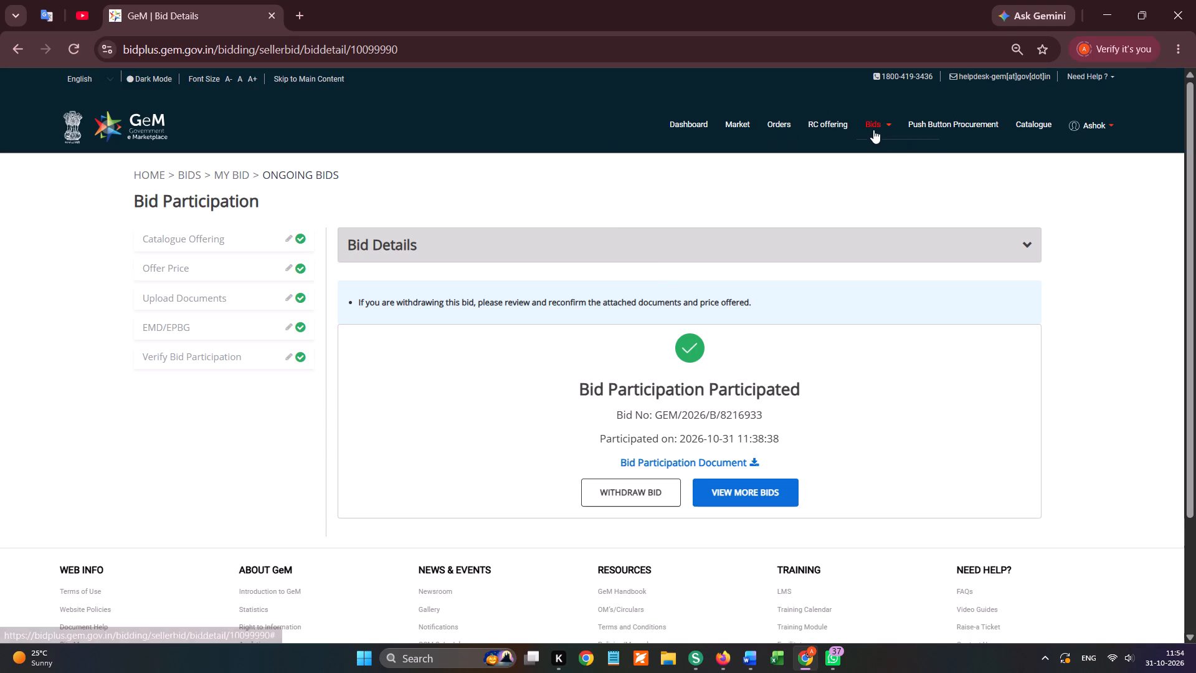
left_click(885, 146)
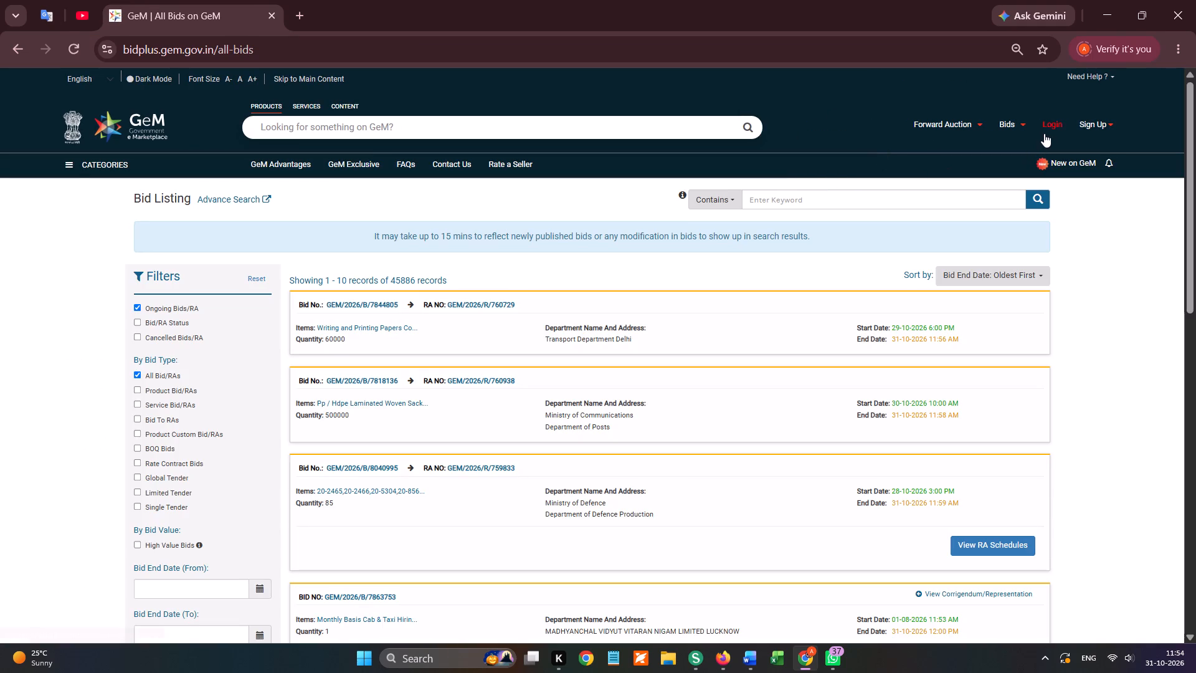
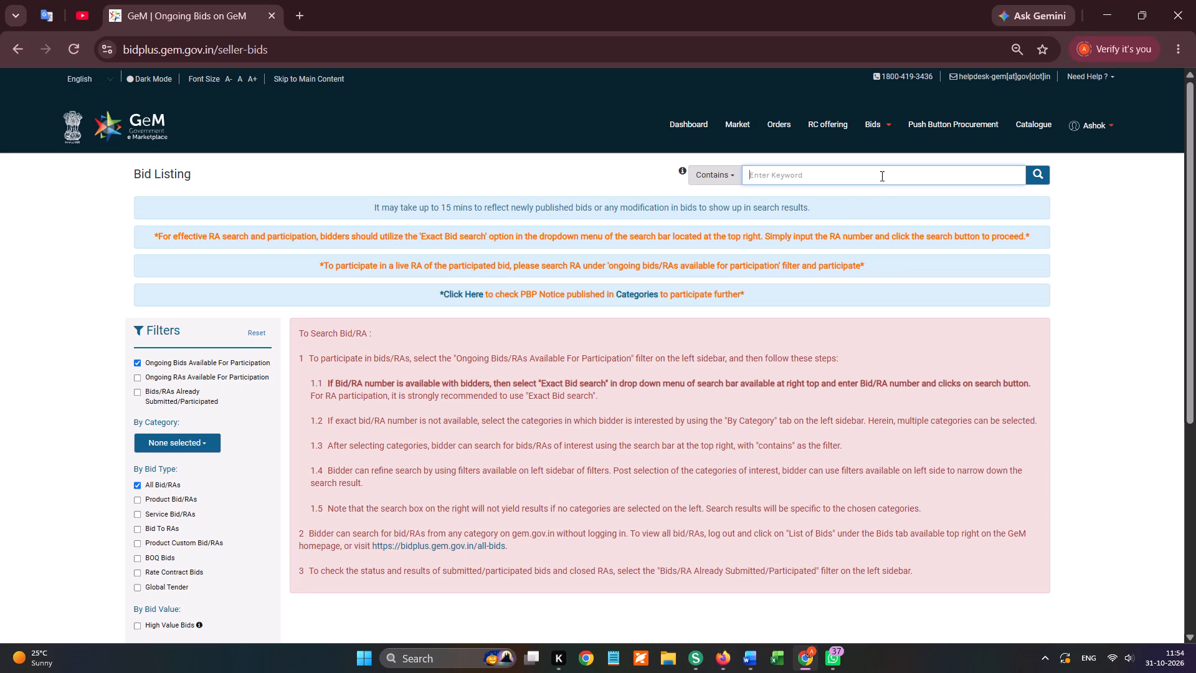
Find bid GEM/2026/B/8218124 with an Exact Bid Search and open its participation page.
key("ctrl+v")
left_click(713, 176)
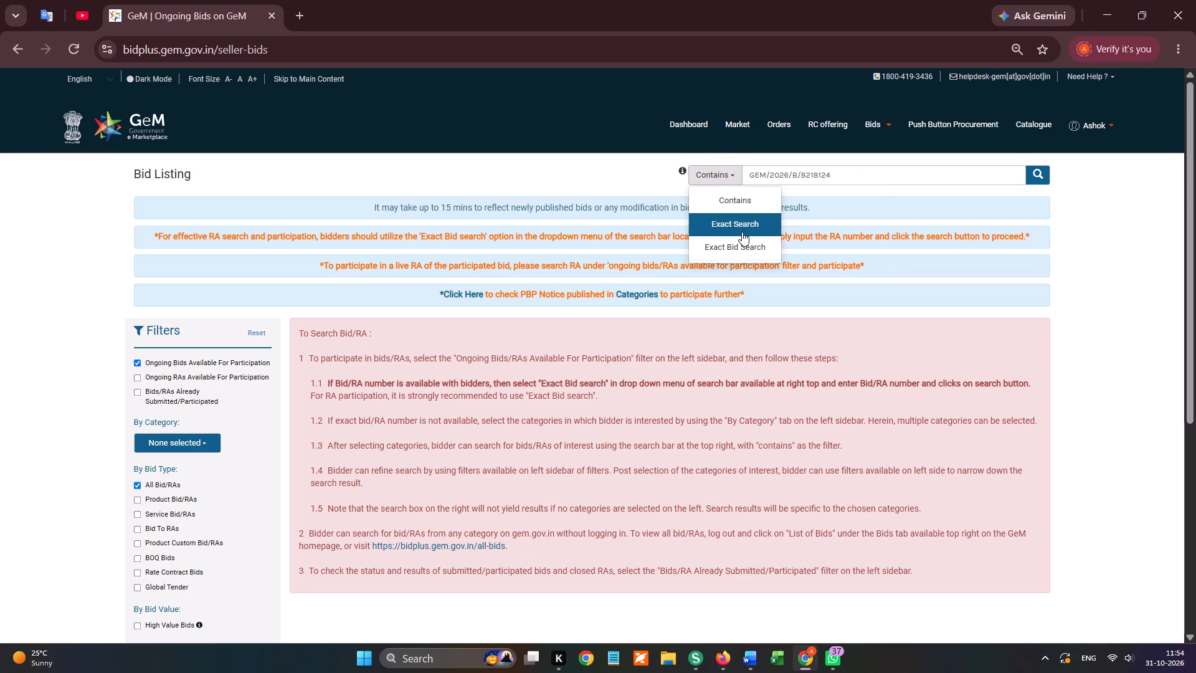
left_click(742, 232)
left_click(753, 172)
left_click(774, 254)
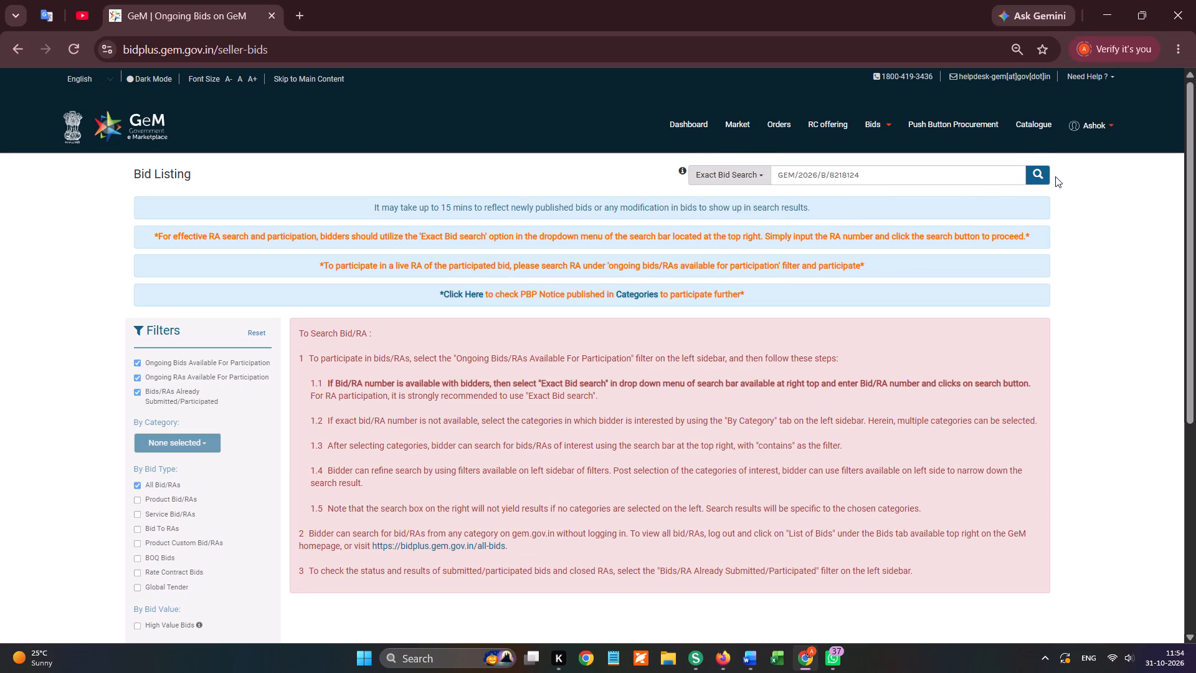
left_click(1055, 176)
left_click(1038, 176)
left_click(1023, 449)
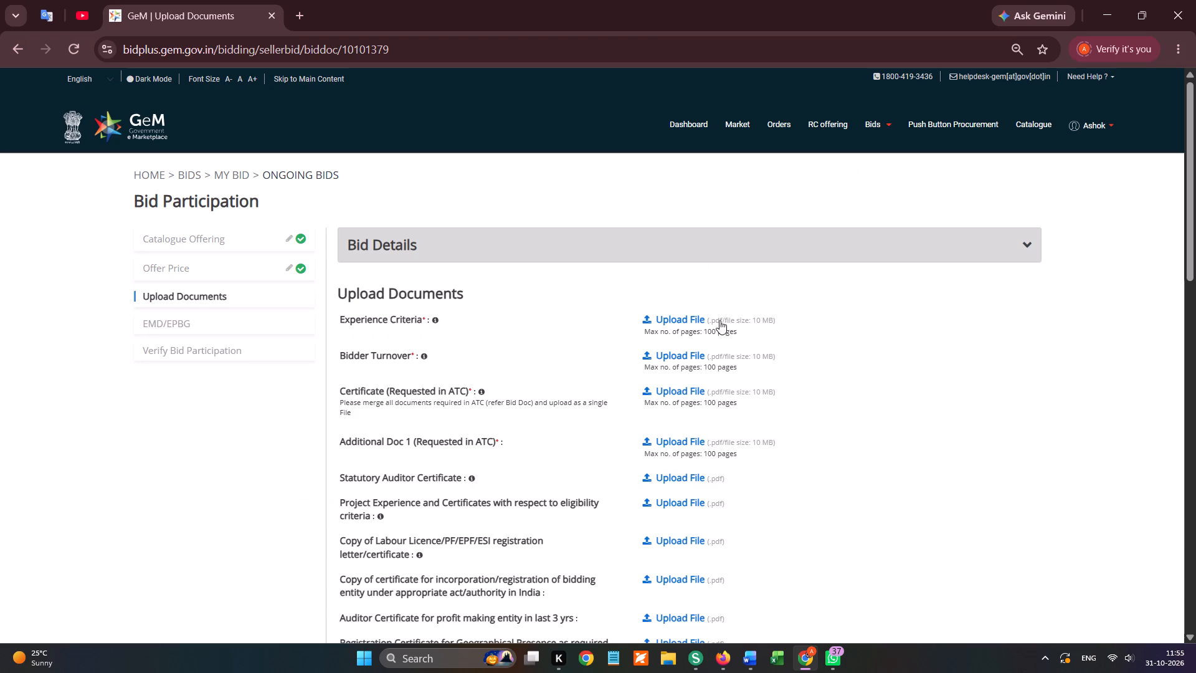
Upload experience-criteria-nandal for Experience Criteria and turnover-certificate-nandal for Bidder Turnover from the Gem Bid Documents - Nandal folder.
left_click(703, 328)
scroll(60, 272, "up", 4)
left_click(77, 241)
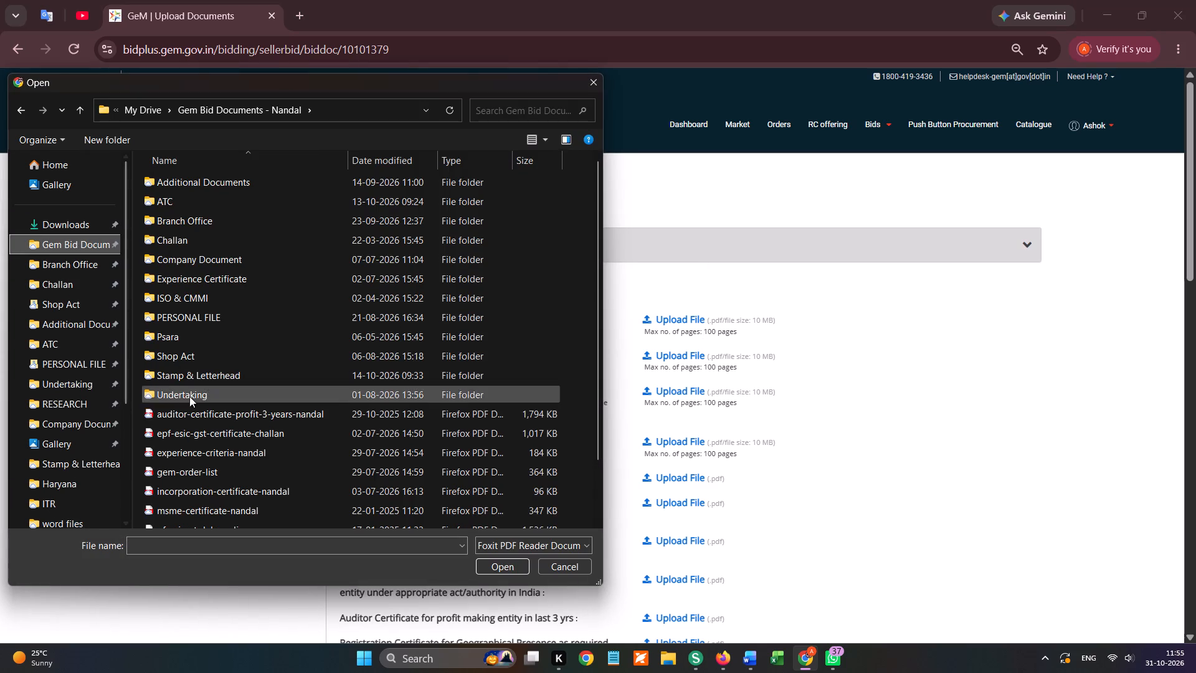
double_click(174, 446)
left_click(678, 364)
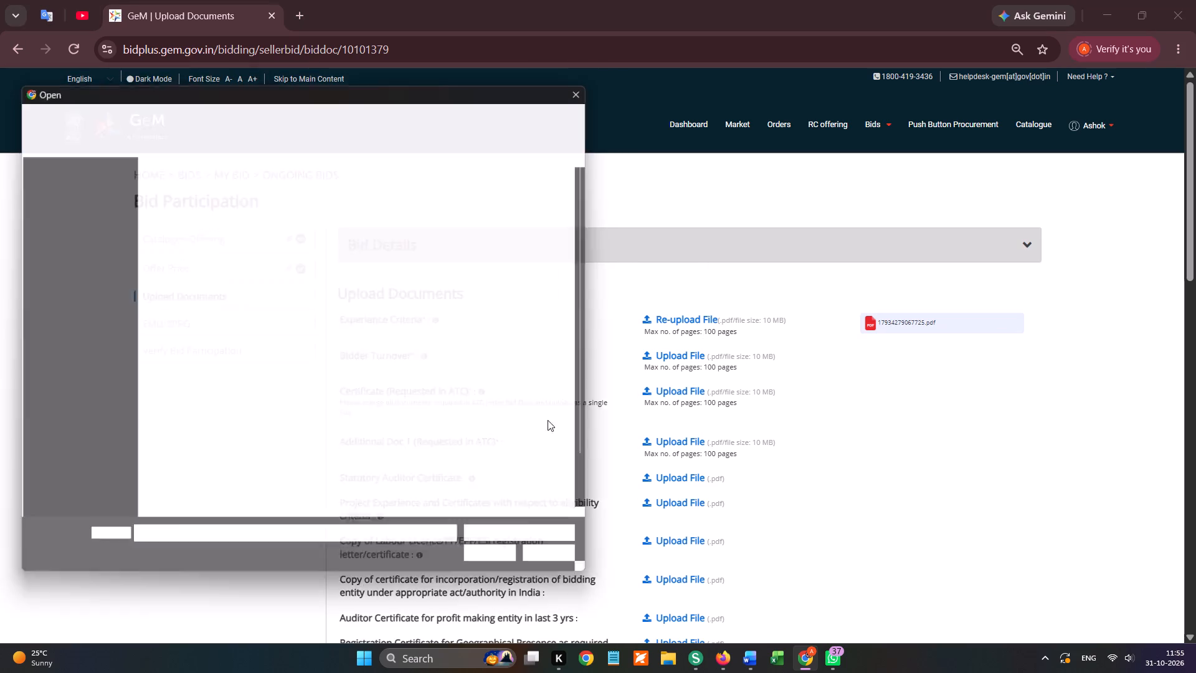
scroll(396, 422, "down", 4)
double_click(291, 524)
Upload gst-clearance-certificate-nandal from the Additional Documents folder as Additional Doc 1 (Requested in ATC).
left_click(690, 444)
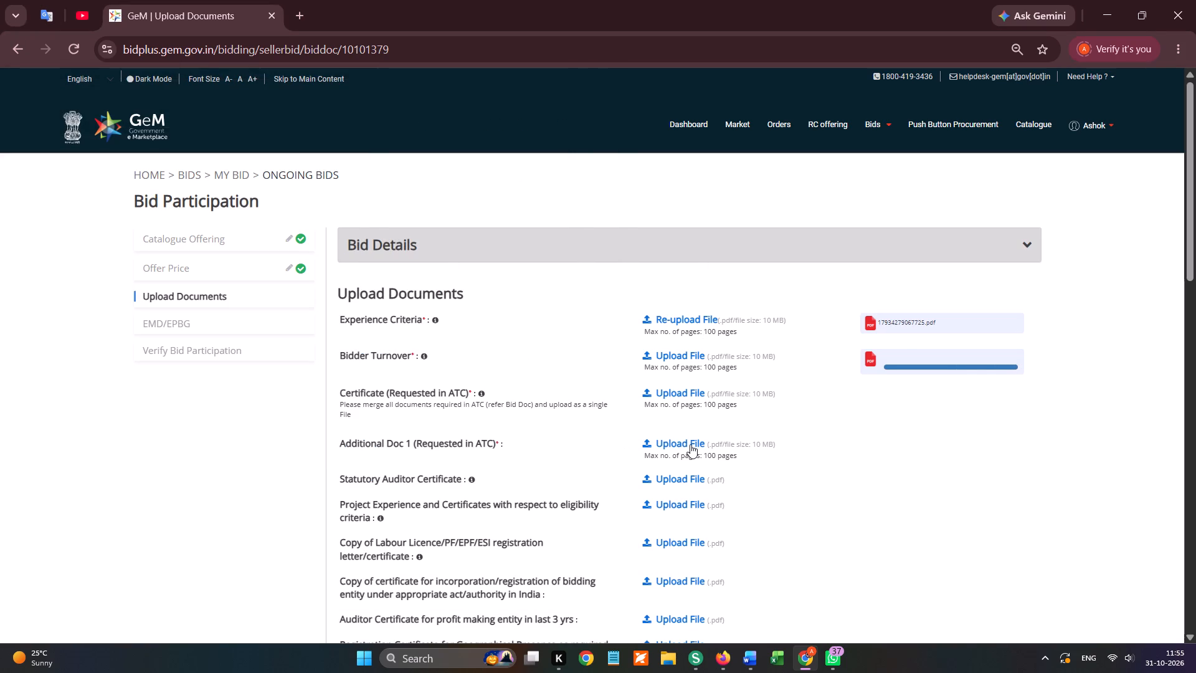
scroll(110, 369, "up", 5)
left_click(78, 312)
left_click(82, 320)
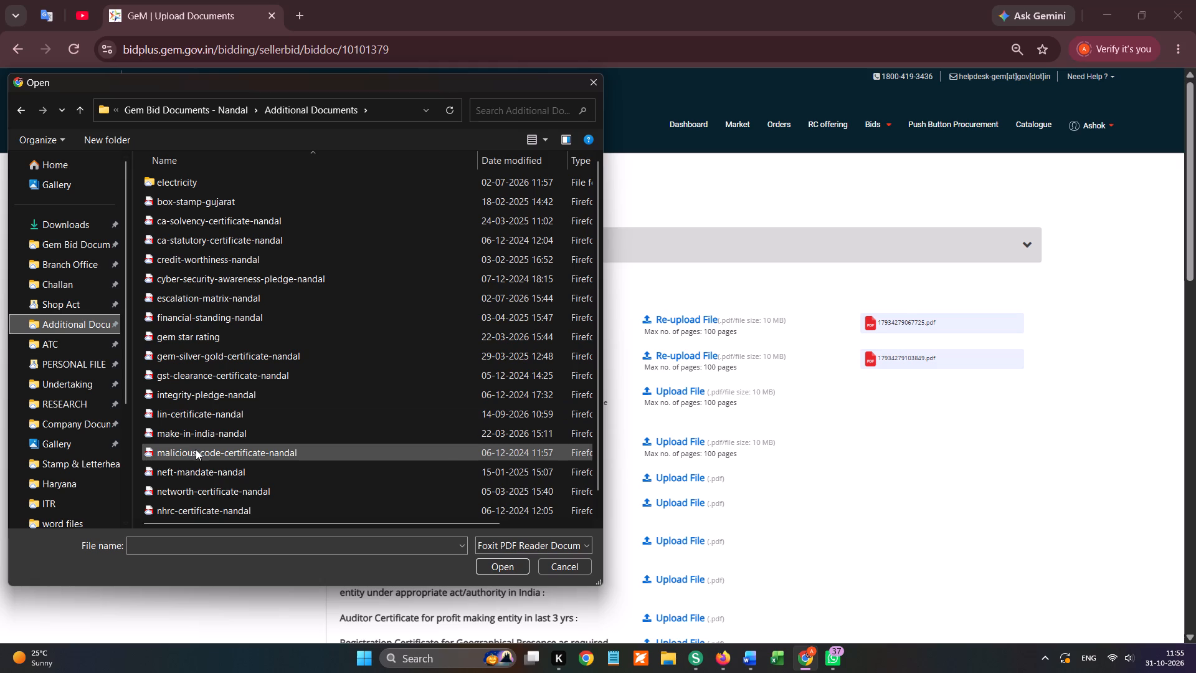
left_click(204, 379)
double_click(206, 378)
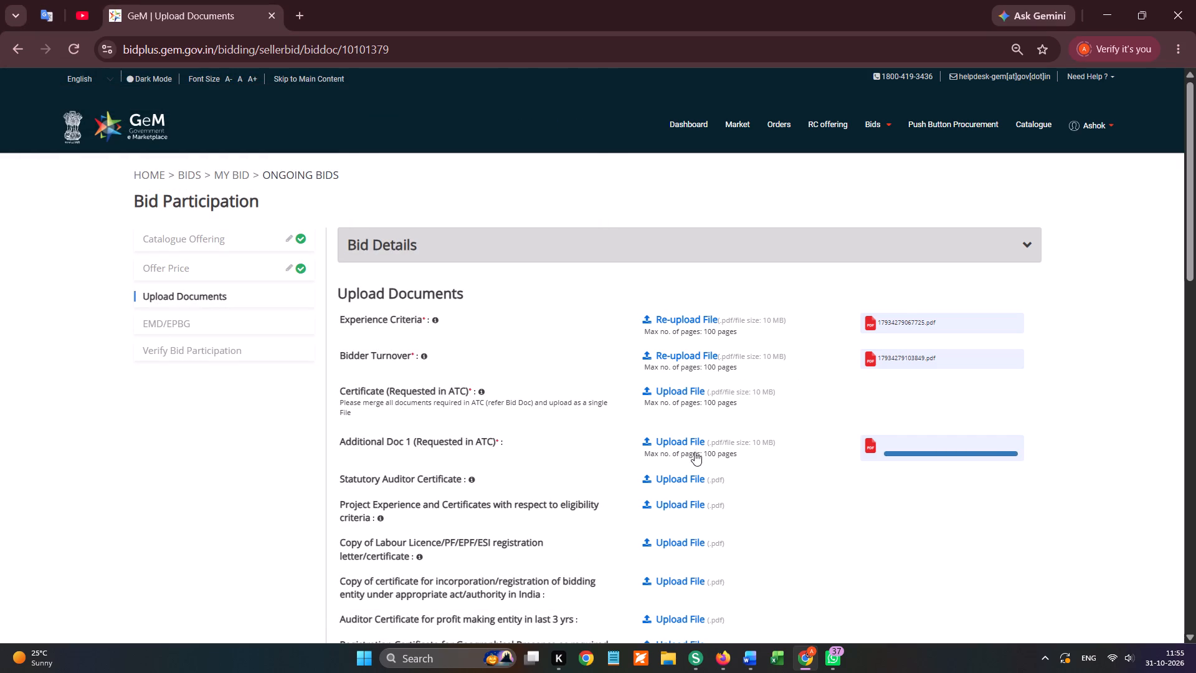
Upload statutory-auditor-certificate-nandal from the Gem Bid Documents - Nandal folder as the Statutory Auditor Certificate.
left_click(693, 483)
scroll(159, 311, "up", 5)
scroll(92, 284, "up", 2)
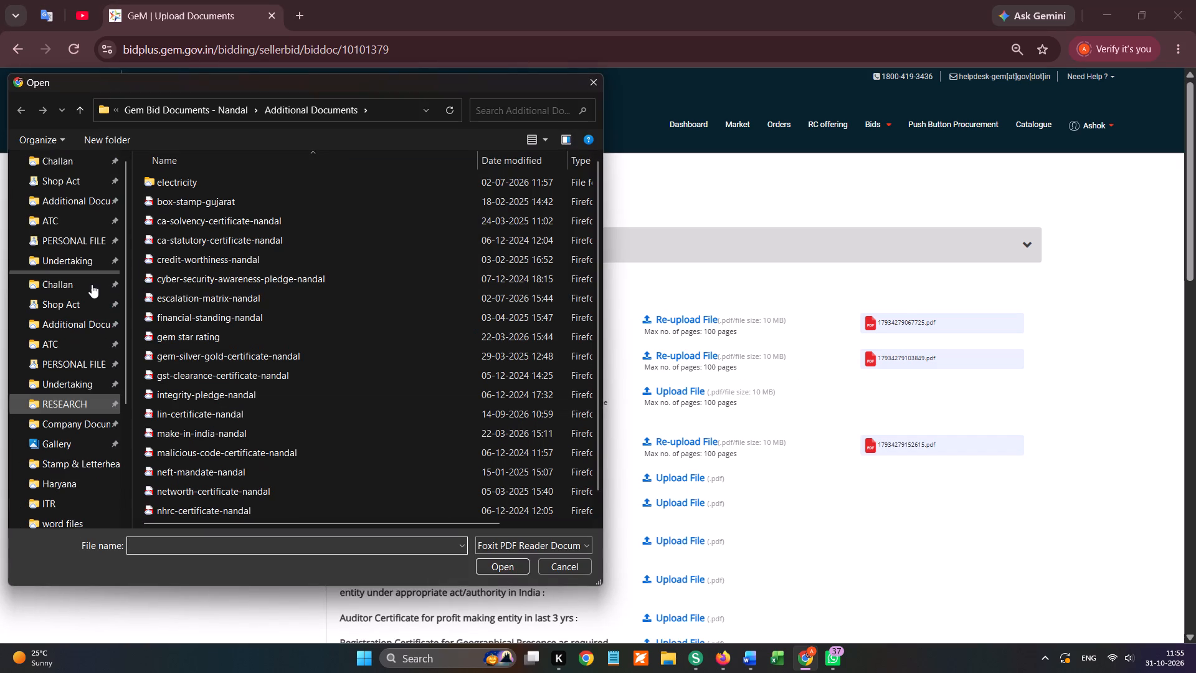
scroll(92, 284, "up", 3)
left_click(83, 239)
scroll(189, 391, "down", 4)
double_click(192, 496)
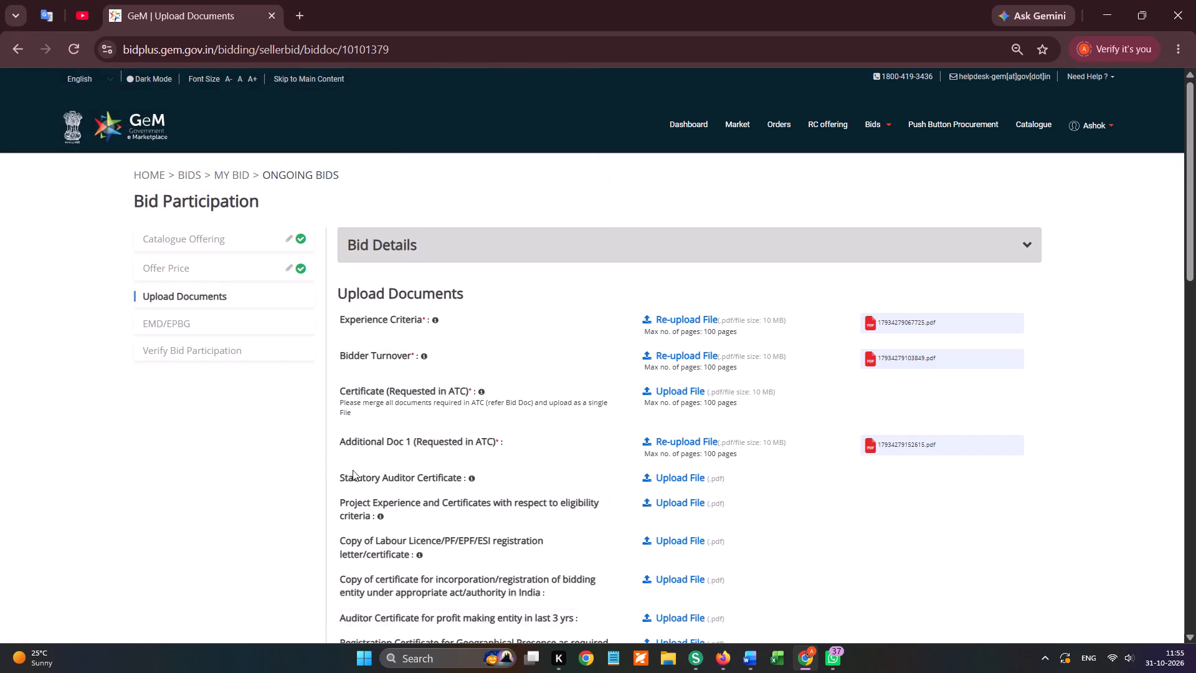
Upload gem-order-list for Project Experience and Certificates, and pf-esi-gst- labour-license for the Labour Licence/PF/EPF/ESI registration document.
scroll(870, 353, "down", 1)
left_click(676, 292)
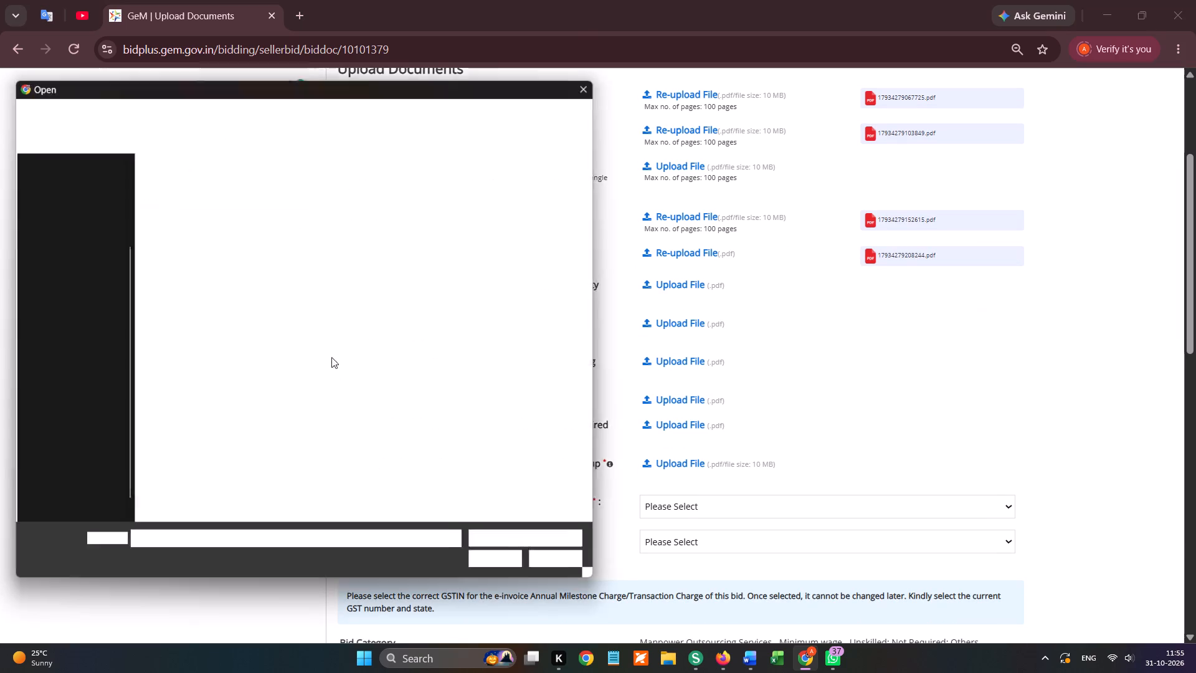
scroll(313, 374, "down", 5)
double_click(212, 412)
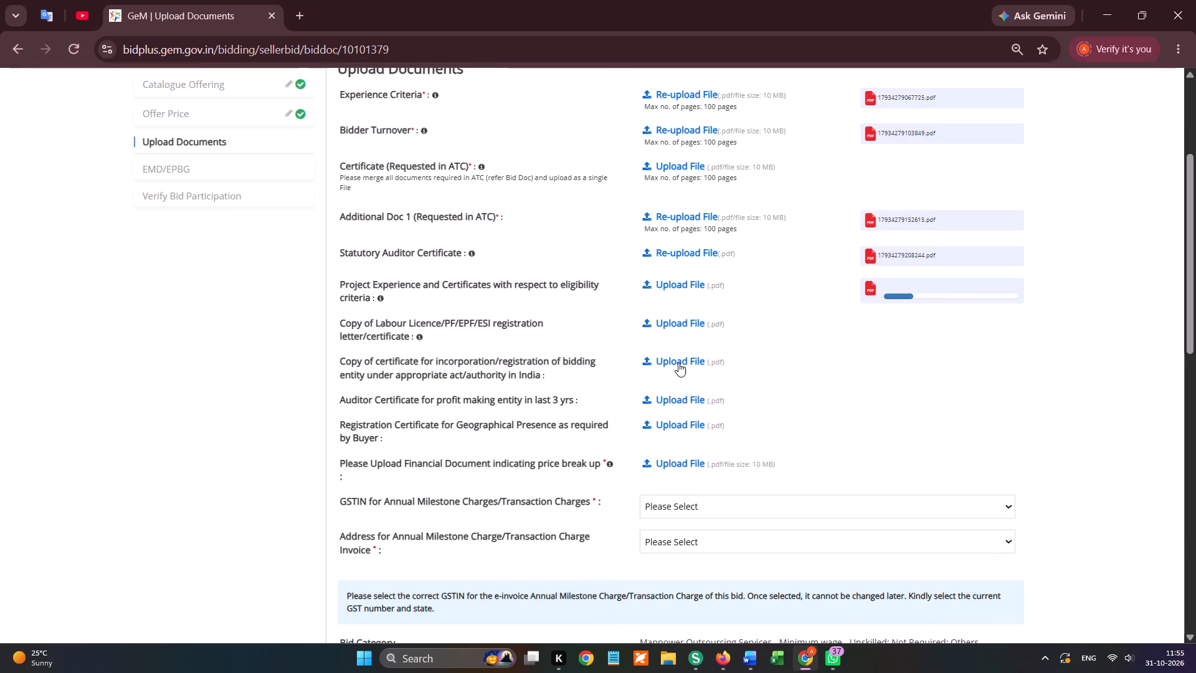
left_click(682, 328)
scroll(383, 393, "down", 5)
double_click(247, 467)
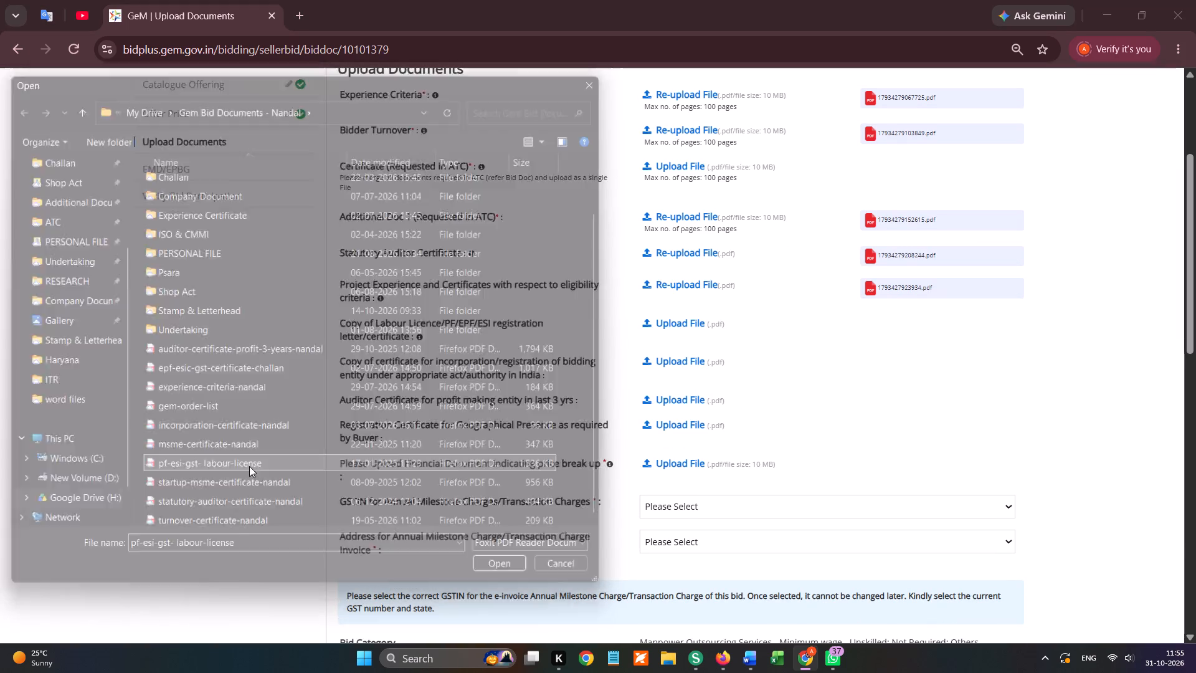
Switch to the GEM2026B8218124 Drive folder in Firefox and download BUYER ADDED ATC 03.pdf, MINIMUM WAGES 02.pdf and SCOPE OF WORK 01.pdf.
key("alt+Tab")
left_click(344, 19)
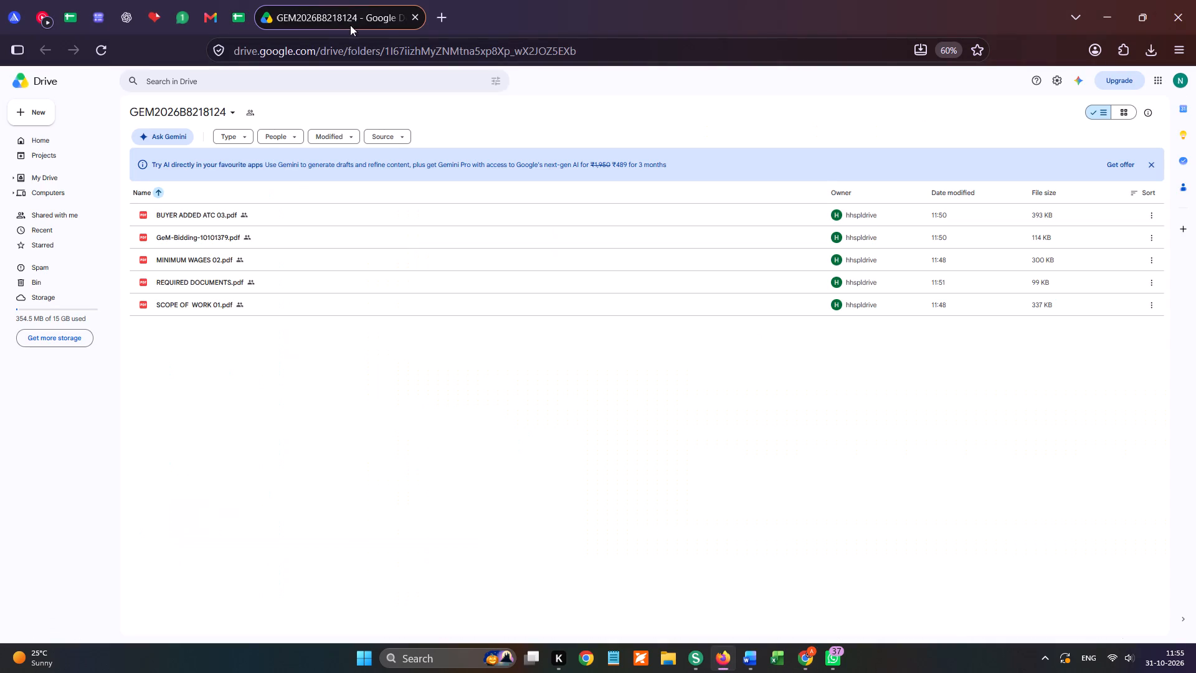
left_click(1096, 218)
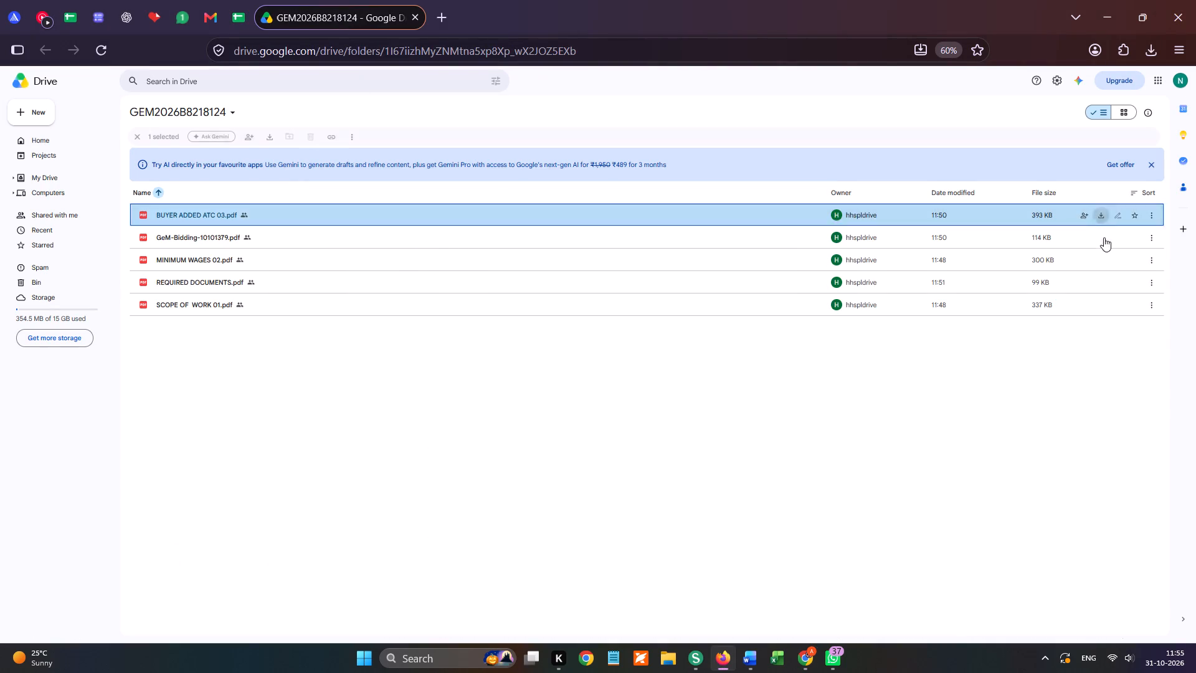
left_click(1099, 259)
left_click(1099, 300)
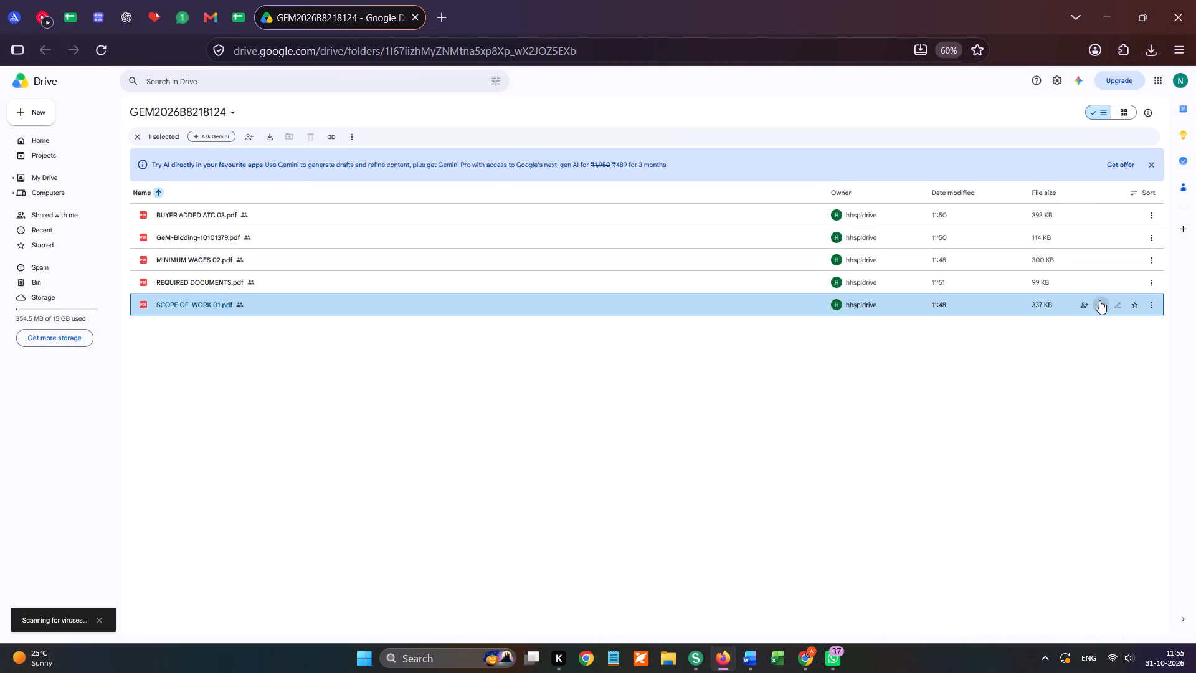
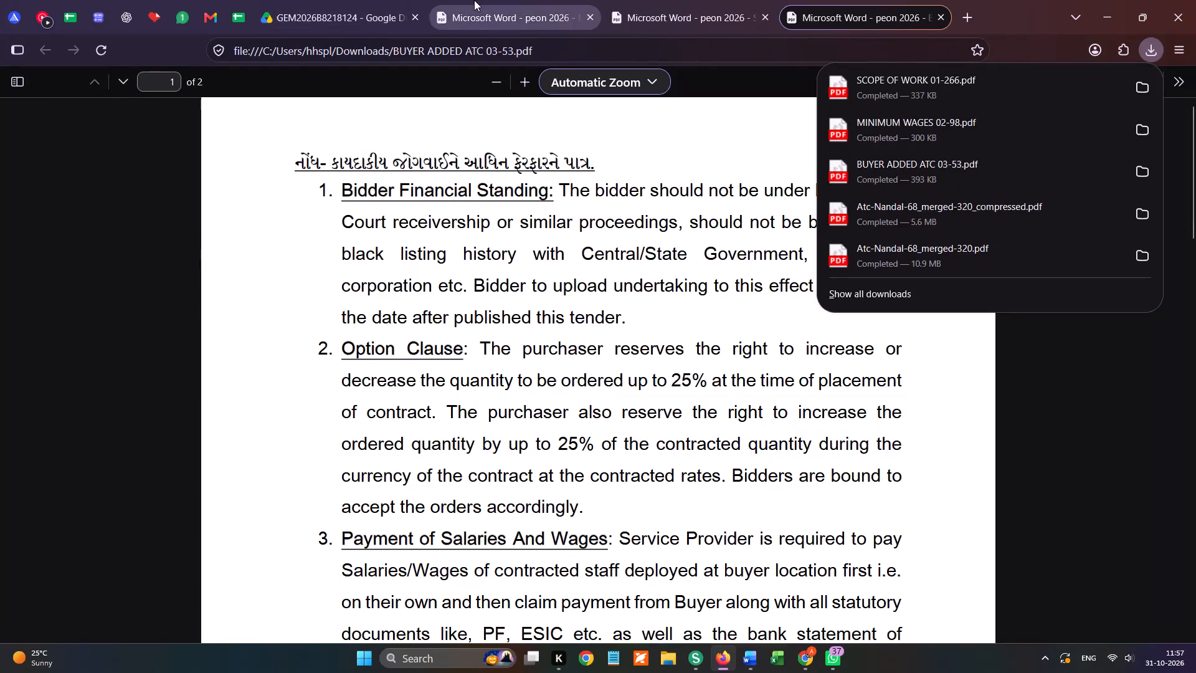
Switch to Sejda PDF Desktop and load SCOPE OF WORK 01-266, MINIMUM WAGES 02-98 and BUYER ADDED ATC 03-53 from Downloads for merging.
left_click(773, 0)
left_click(845, 0)
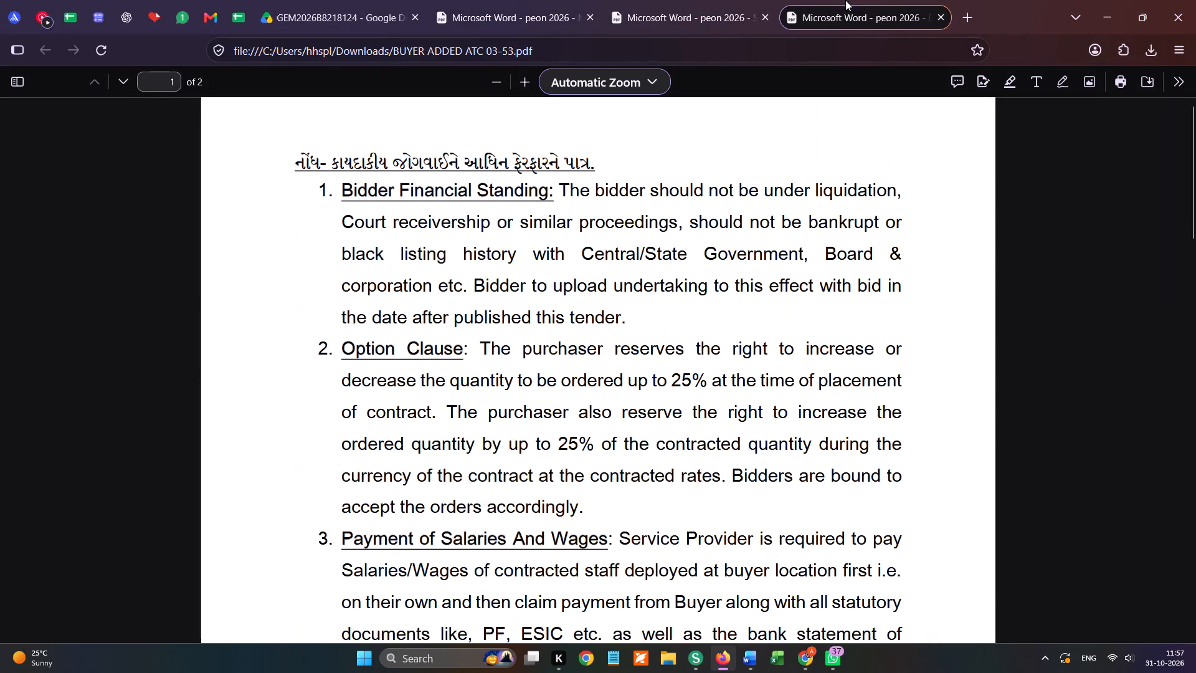
left_click(700, 660)
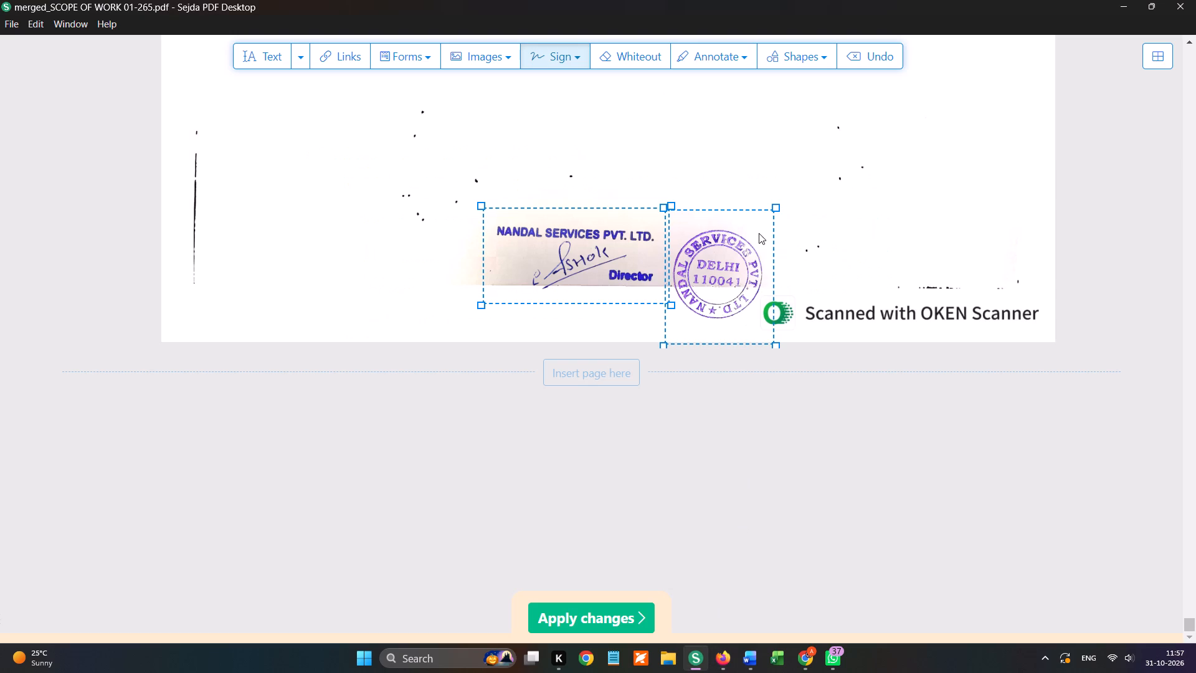
scroll(759, 233, "up", 3)
scroll(734, 349, "up", 20)
scroll(734, 349, "up", 10)
scroll(753, 338, "up", 20)
scroll(753, 338, "up", 20)
scroll(753, 338, "up", 3)
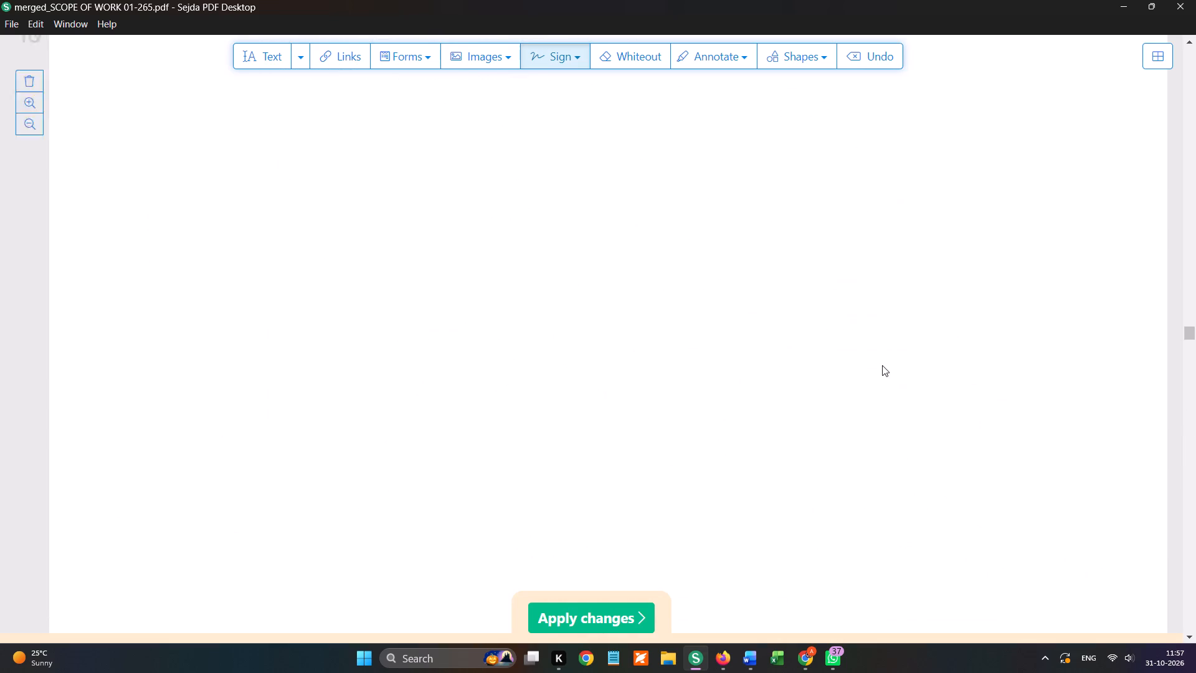
scroll(882, 365, "up", 20)
scroll(882, 365, "up", 20)
scroll(882, 365, "up", 2)
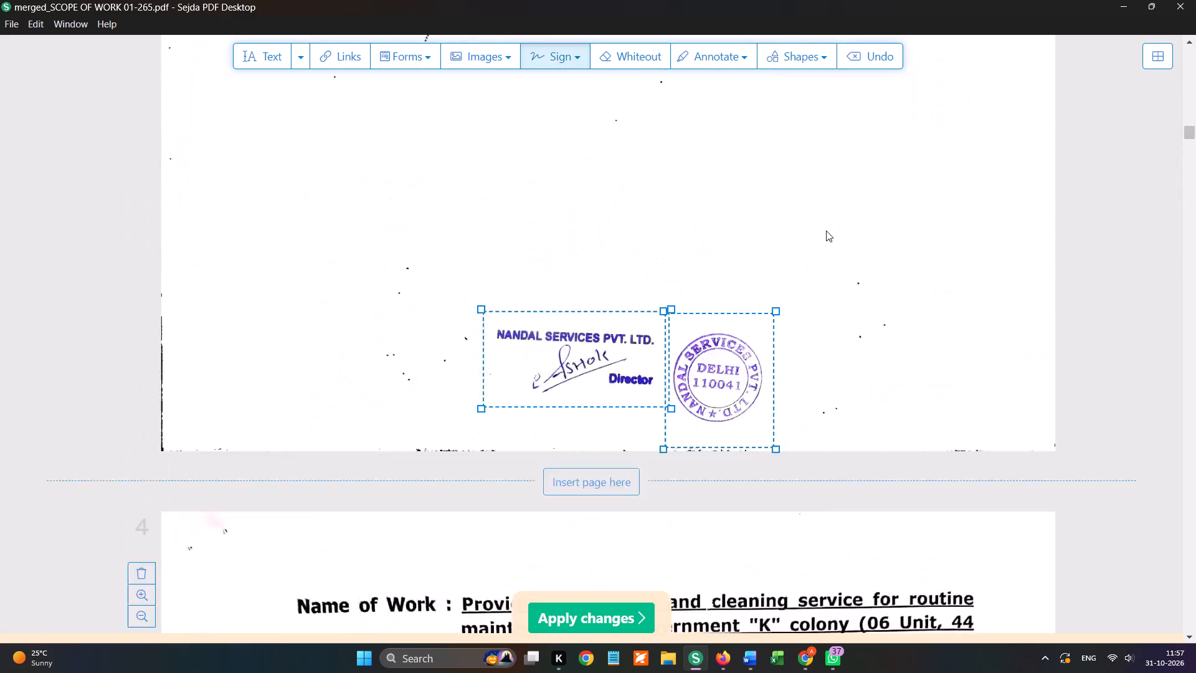
scroll(826, 231, "up", 20)
scroll(826, 231, "up", 3)
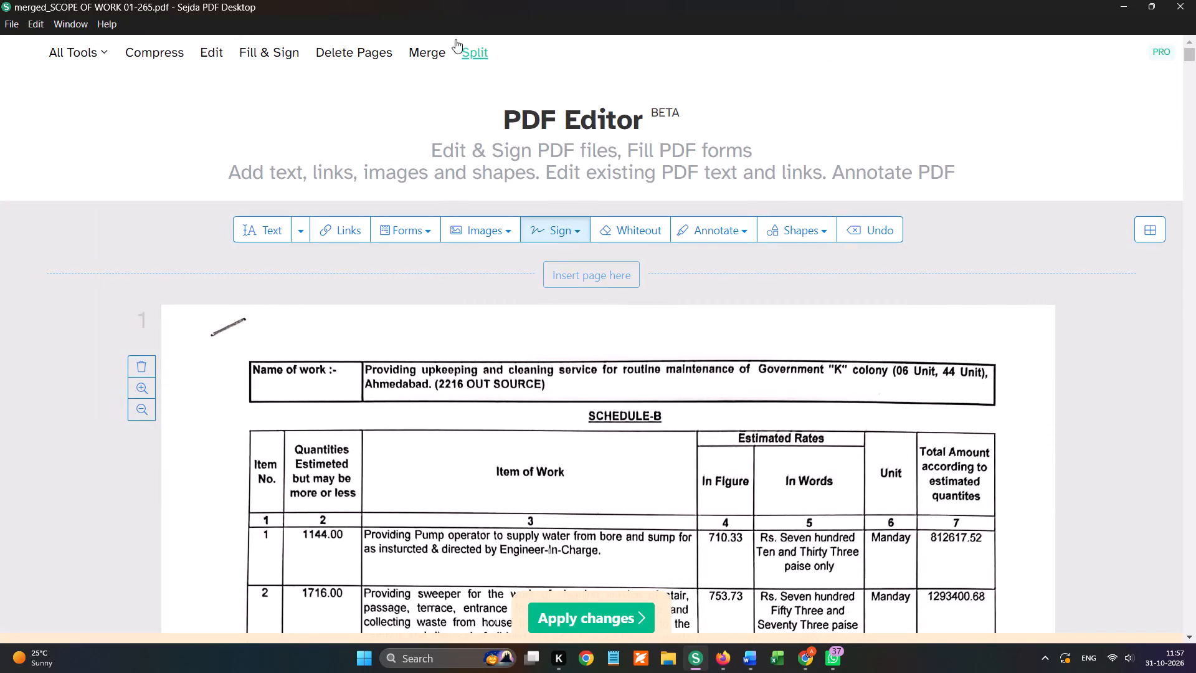
left_click(444, 43)
left_click(576, 299)
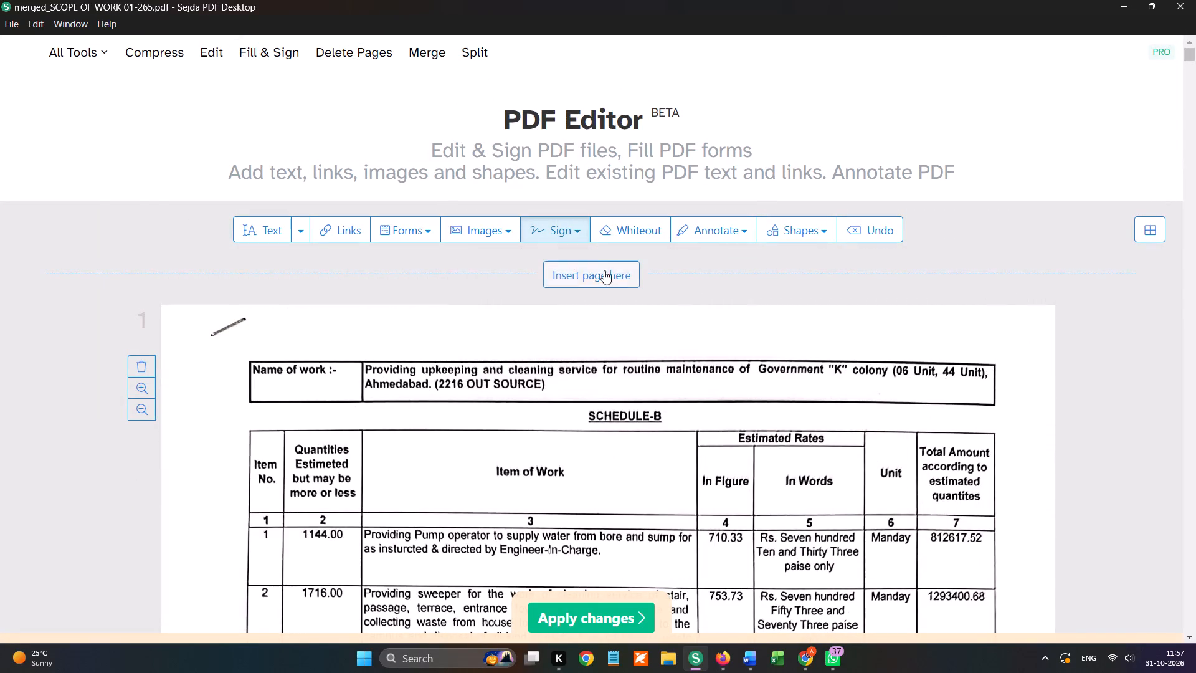
left_click(628, 254)
scroll(80, 224, "up", 6)
left_click(75, 166)
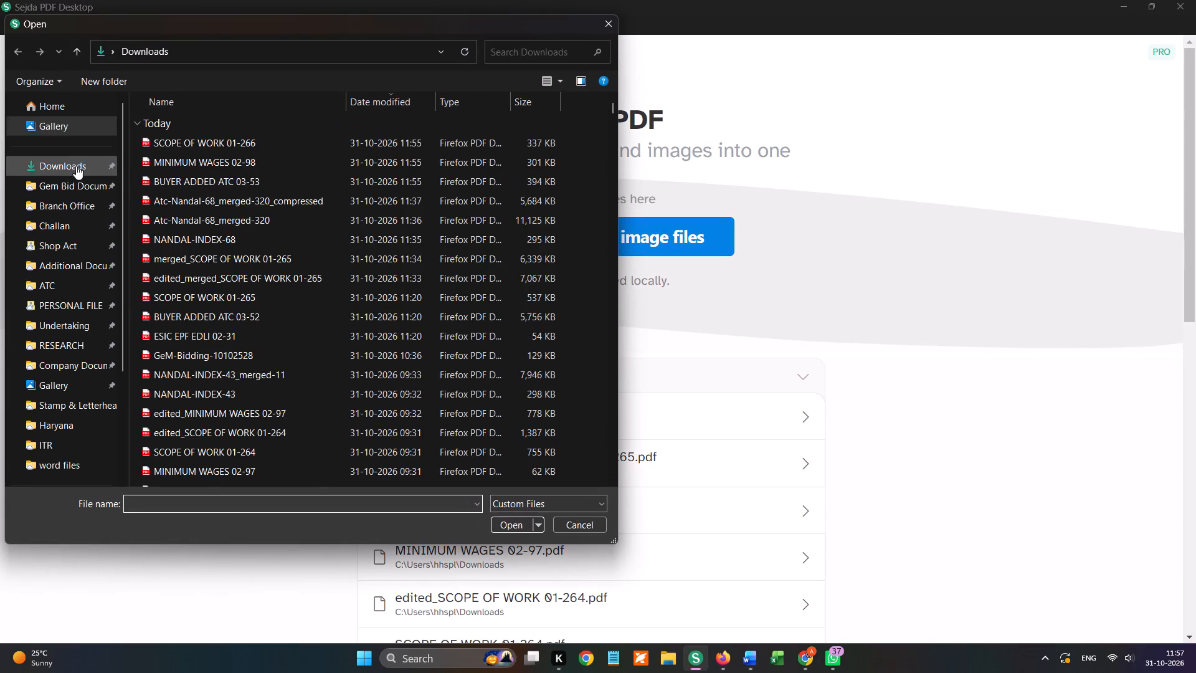
left_click(183, 176, "ctrl")
left_click(191, 165, "ctrl")
left_click(206, 148, "ctrl")
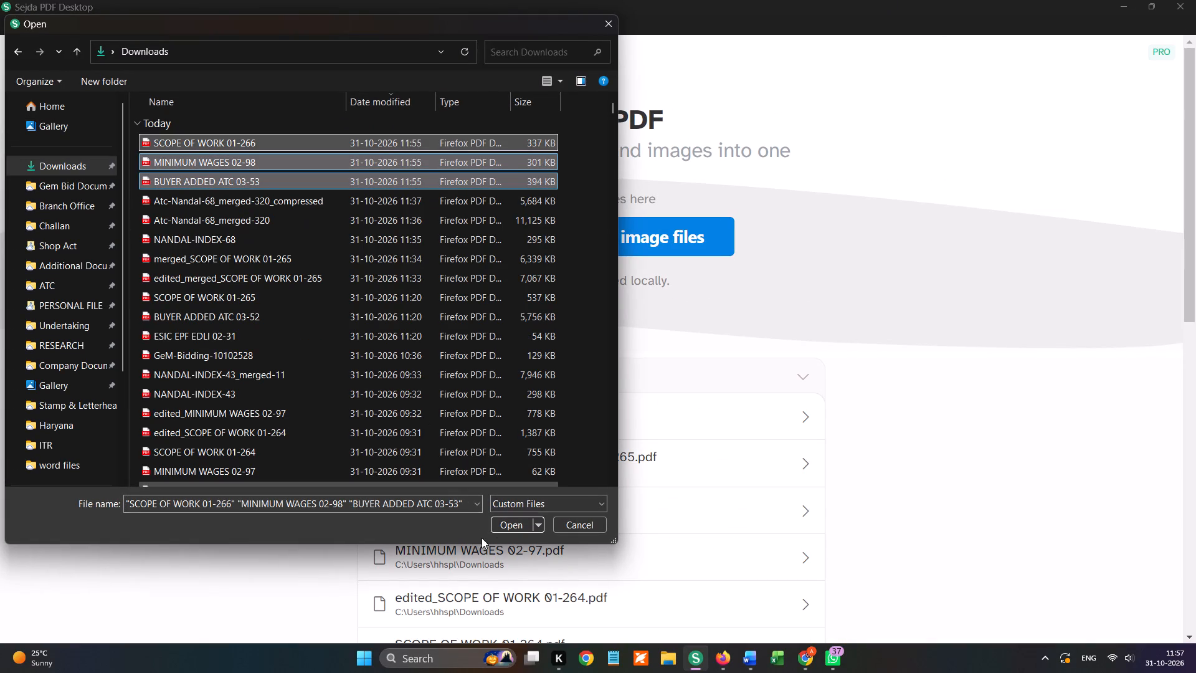
left_click(514, 522)
Order the files as scope of work, minimum wages, buyer added ATC, and merge them into Downloads as merged_SCOPE OF WORK 01-266.
left_click_drag(741, 288, 715, 285)
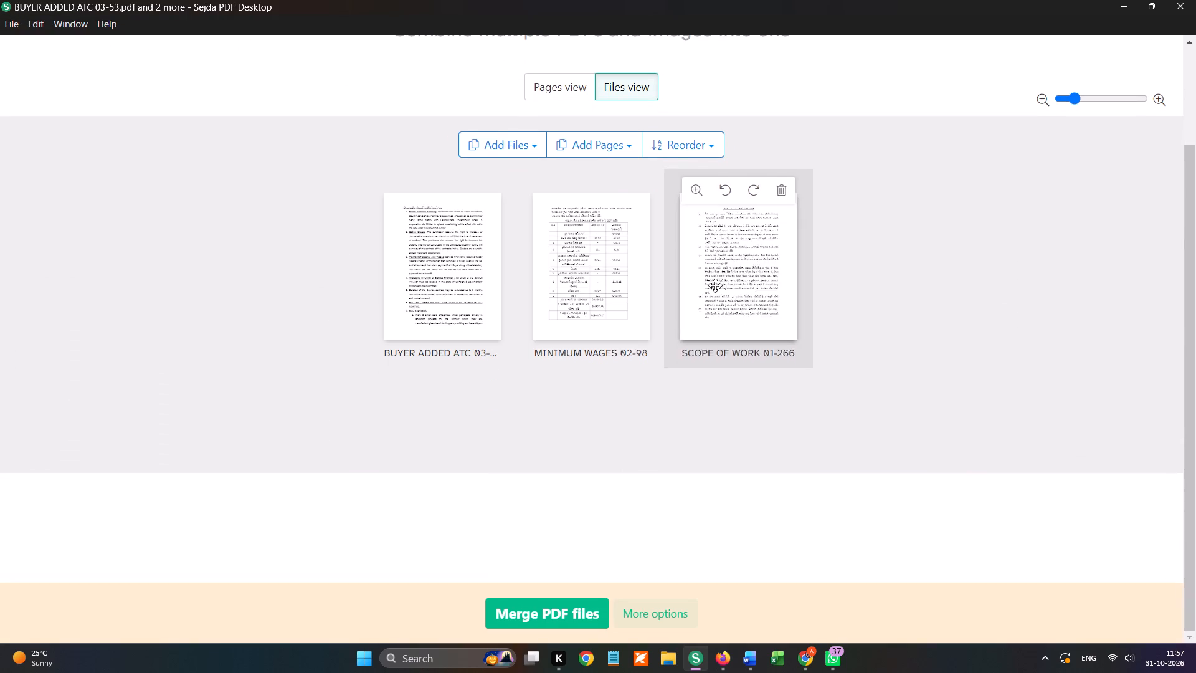
left_click_drag(715, 285, 411, 249)
left_click_drag(710, 300, 571, 281)
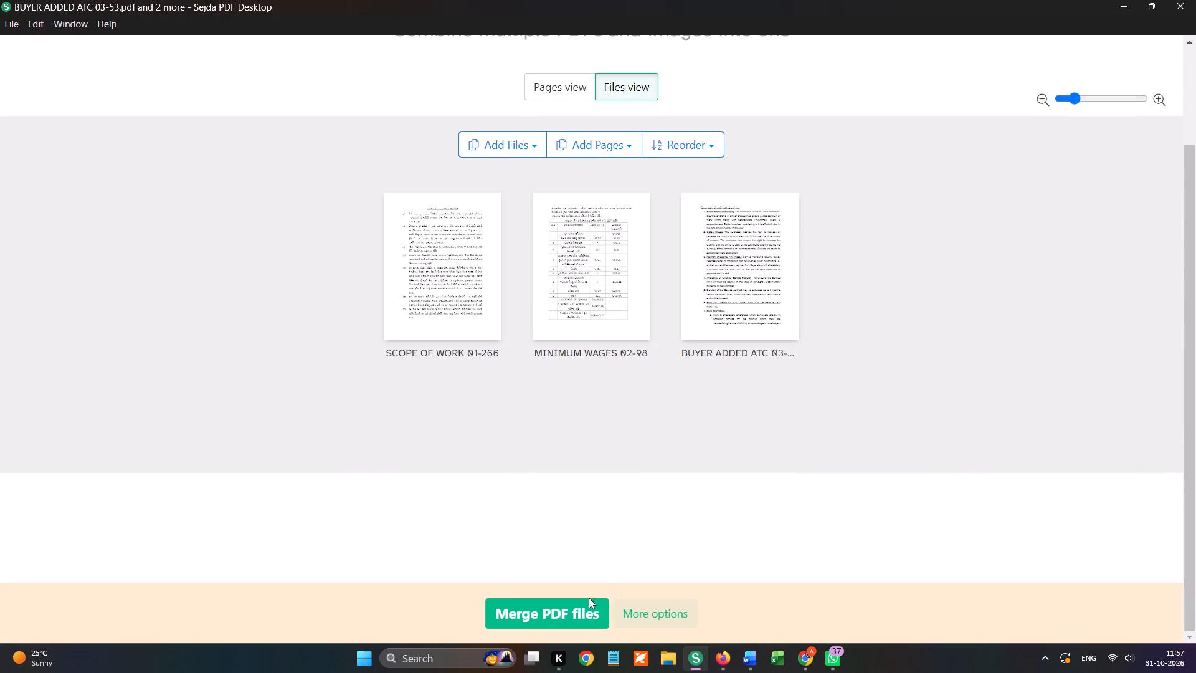
left_click(582, 604)
scroll(121, 232, "up", 3)
left_click(92, 167)
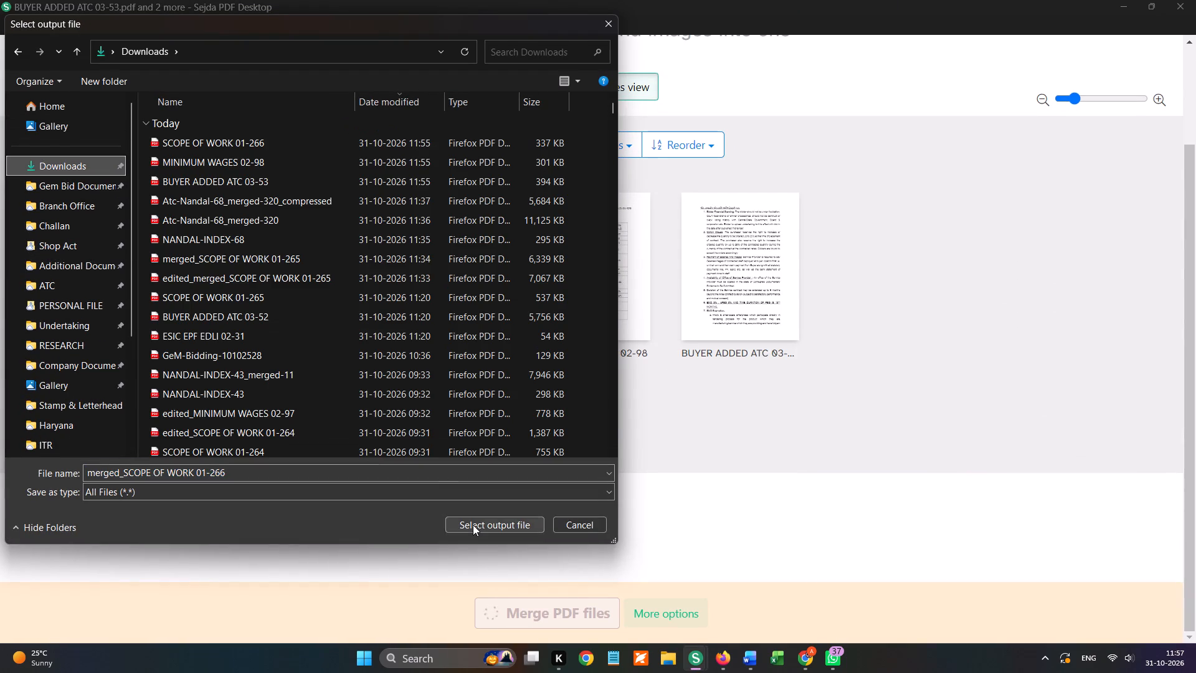
left_click(473, 525)
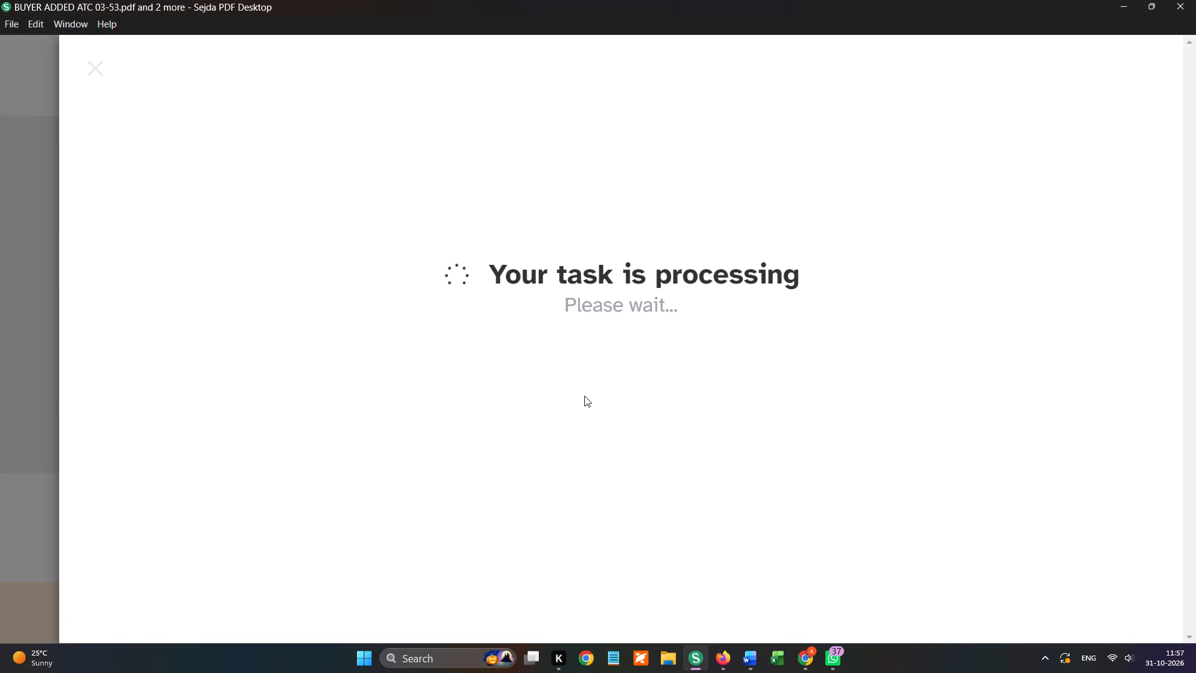
Open the merged PDF for editing, place the Nandal Services director signature at the bottom of page 1 and repeat it on all pages.
left_click(580, 284)
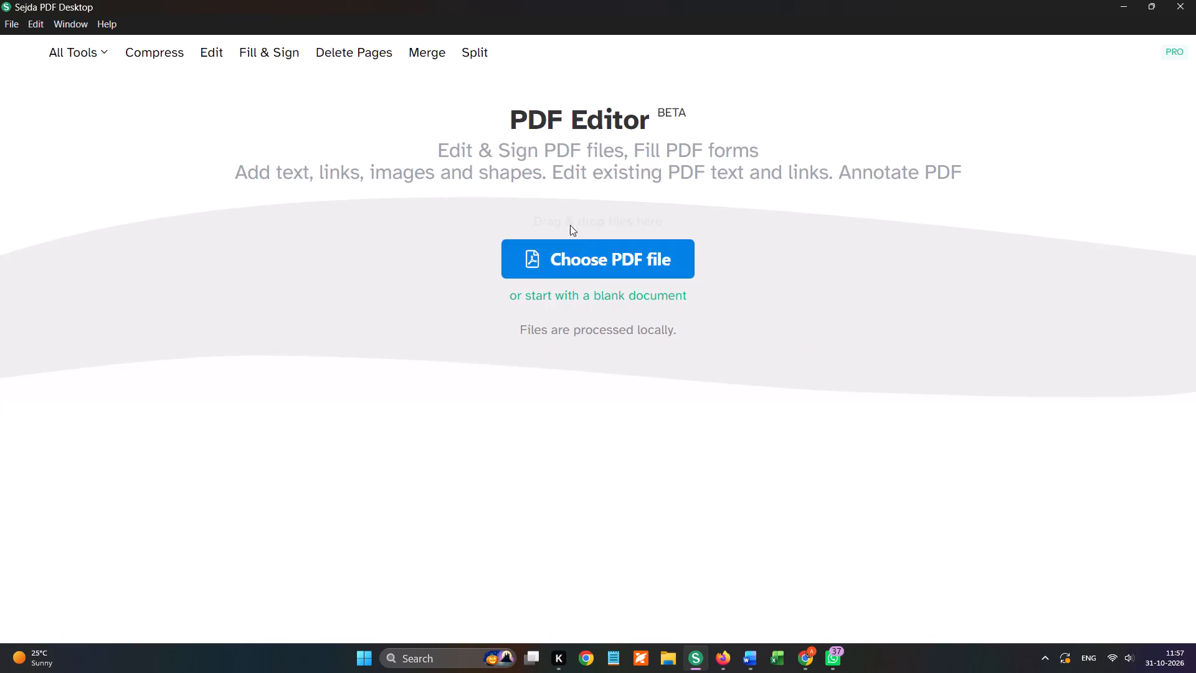
left_click(564, 48)
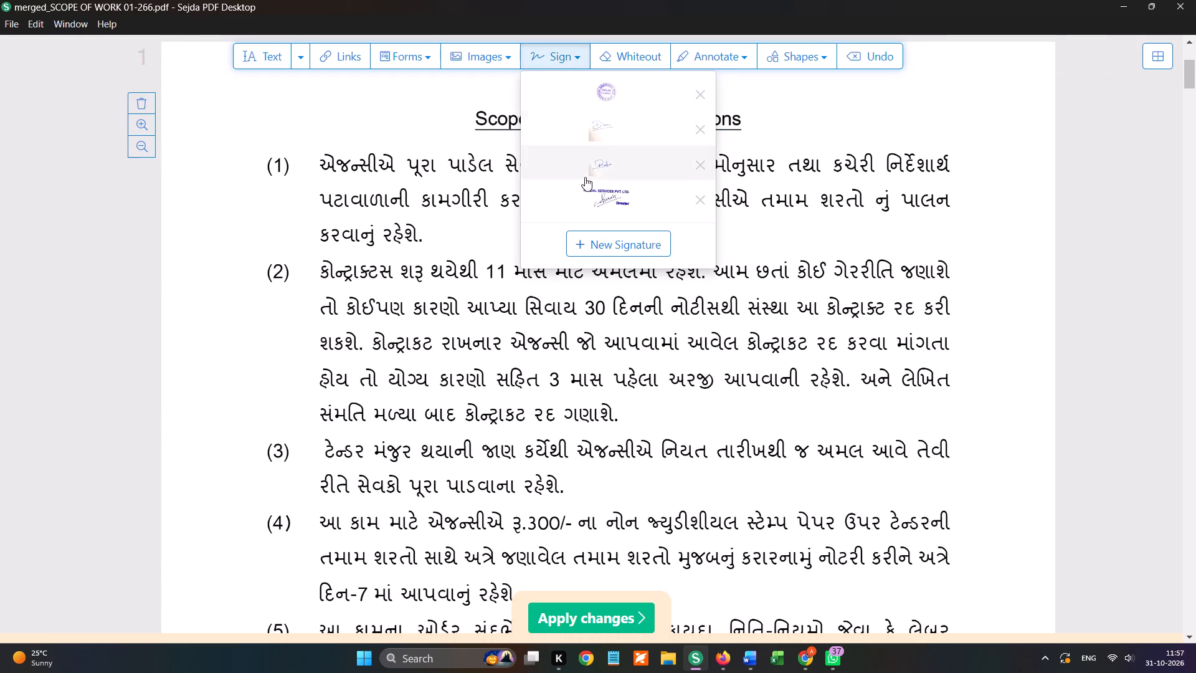
left_click(597, 201)
scroll(606, 224, "down", 4)
left_click(567, 252)
left_click(516, 192)
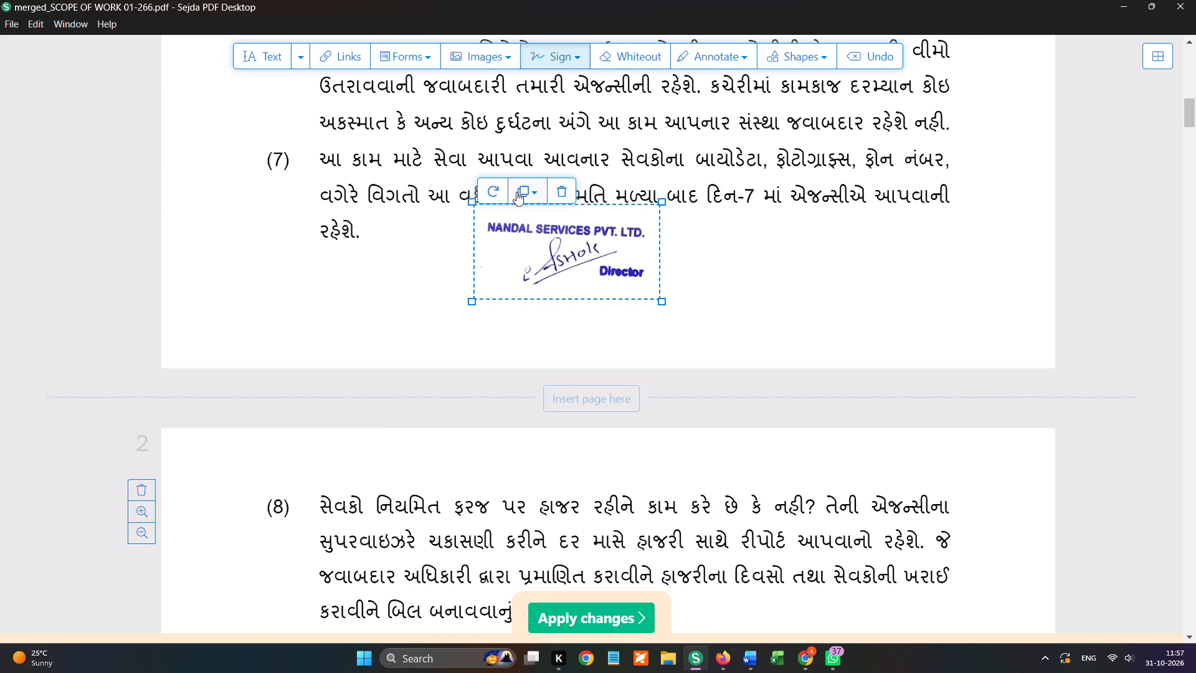
left_click(524, 222)
Place the round Nandal Services Delhi stamp beside the signature, repeat it on all pages and check the placement through the document.
left_click(558, 65)
left_click(606, 96)
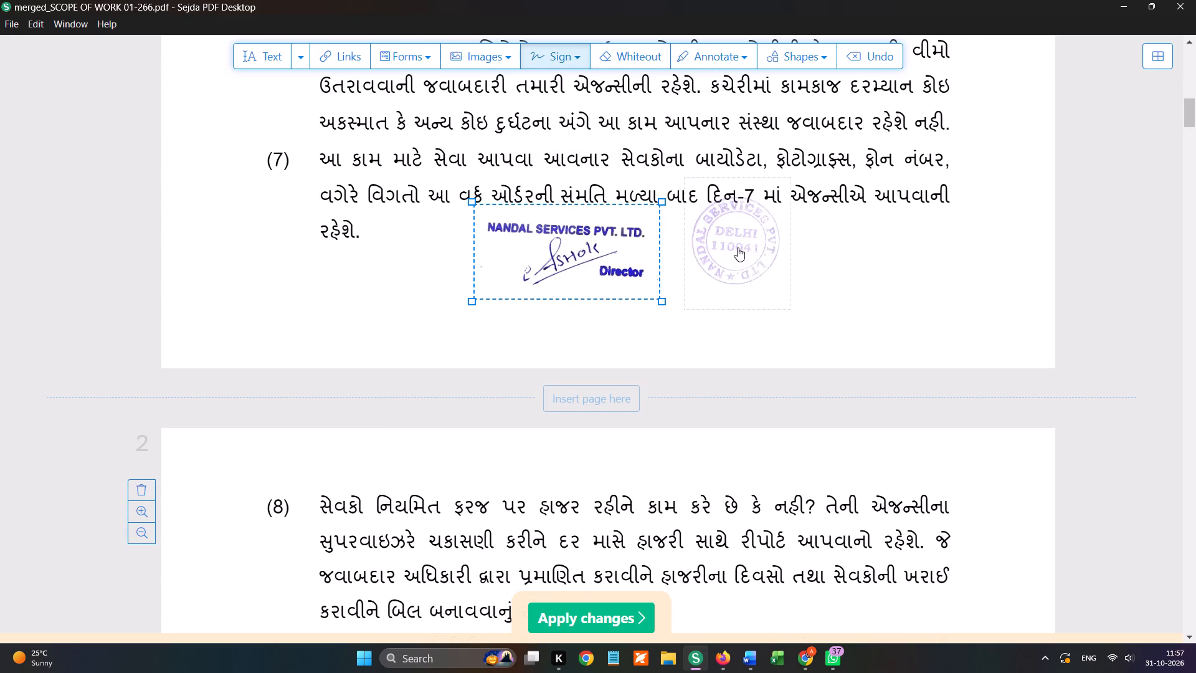
left_click(738, 261)
left_click(730, 190)
left_click(734, 219)
scroll(733, 243, "down", 5)
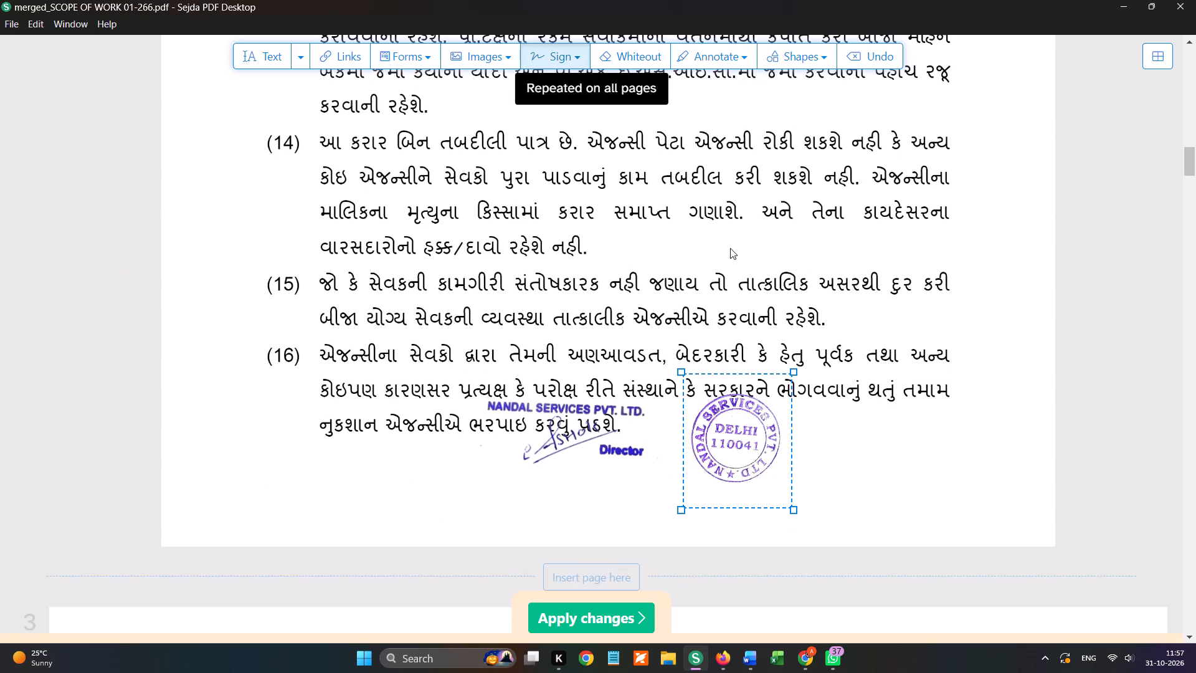
scroll(730, 249, "down", 15)
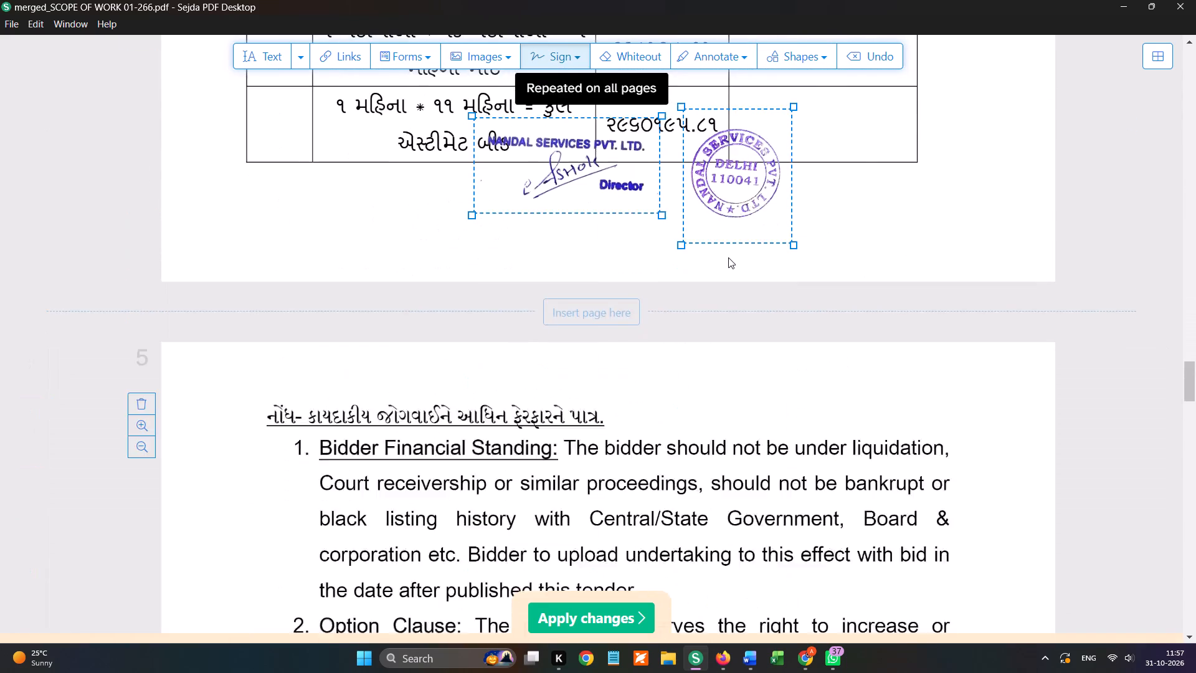
scroll(728, 257, "down", 17)
Apply the changes and save the signed PDF in Downloads as edited_merged_SCOPE OF WORK 01-266.
left_click(609, 638)
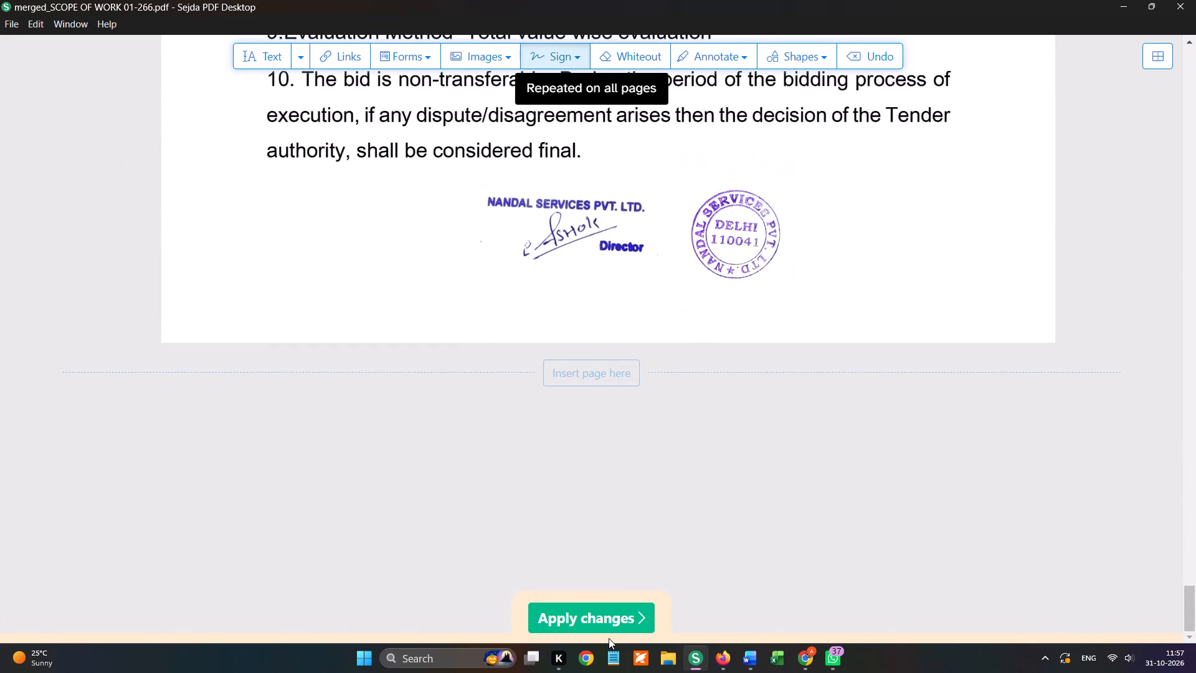
left_click(609, 628)
scroll(47, 235, "up", 4)
left_click(82, 169)
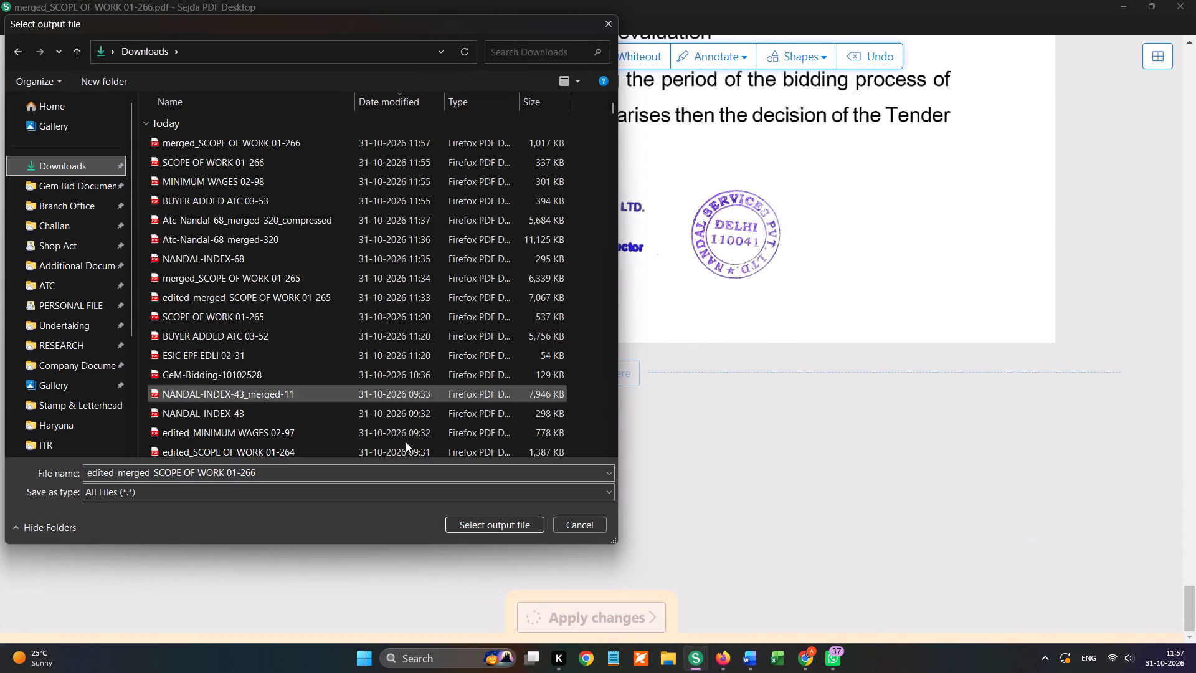
left_click(488, 531)
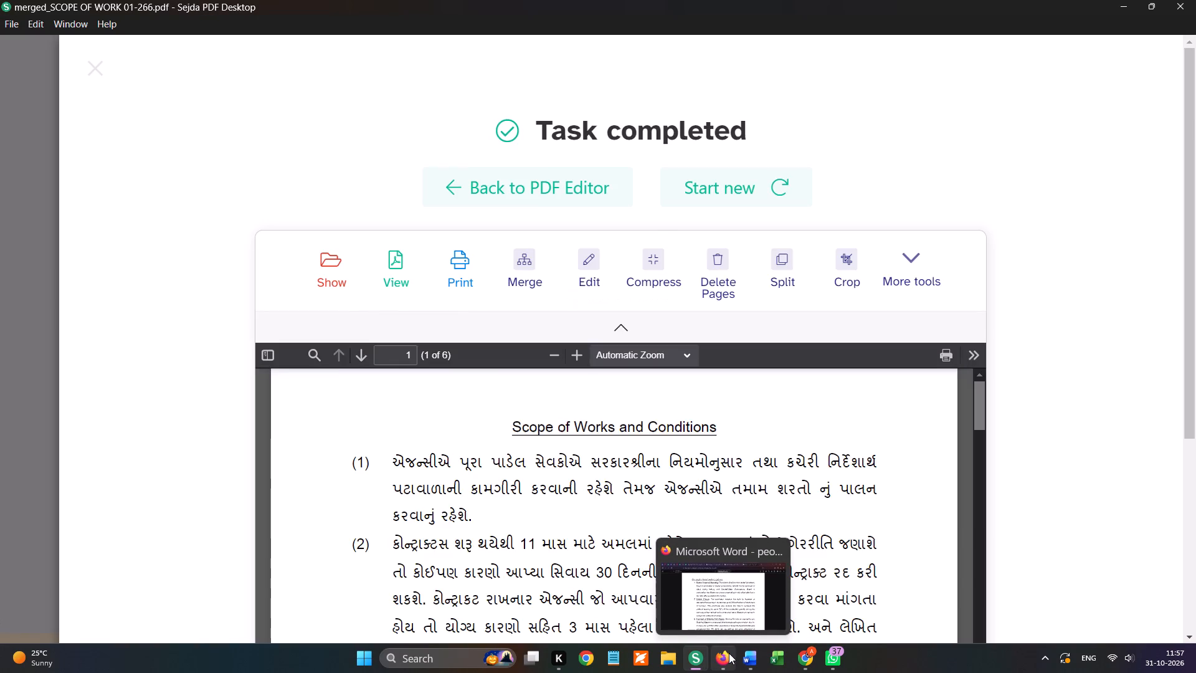
Switch to iLovePDF in Firefox and load edited_merged_SCOPE OF WORK 01-266 from Downloads into the Merge PDF tool.
left_click(729, 653)
left_click(154, 11)
left_click(163, 88)
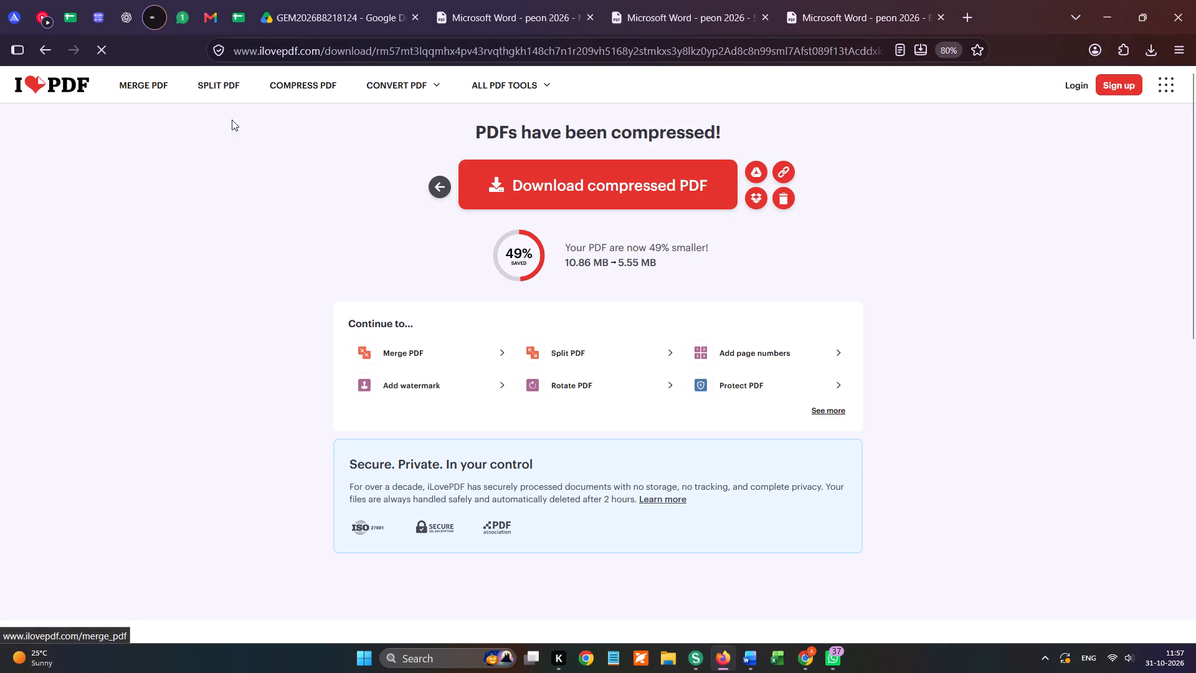
left_click(577, 221)
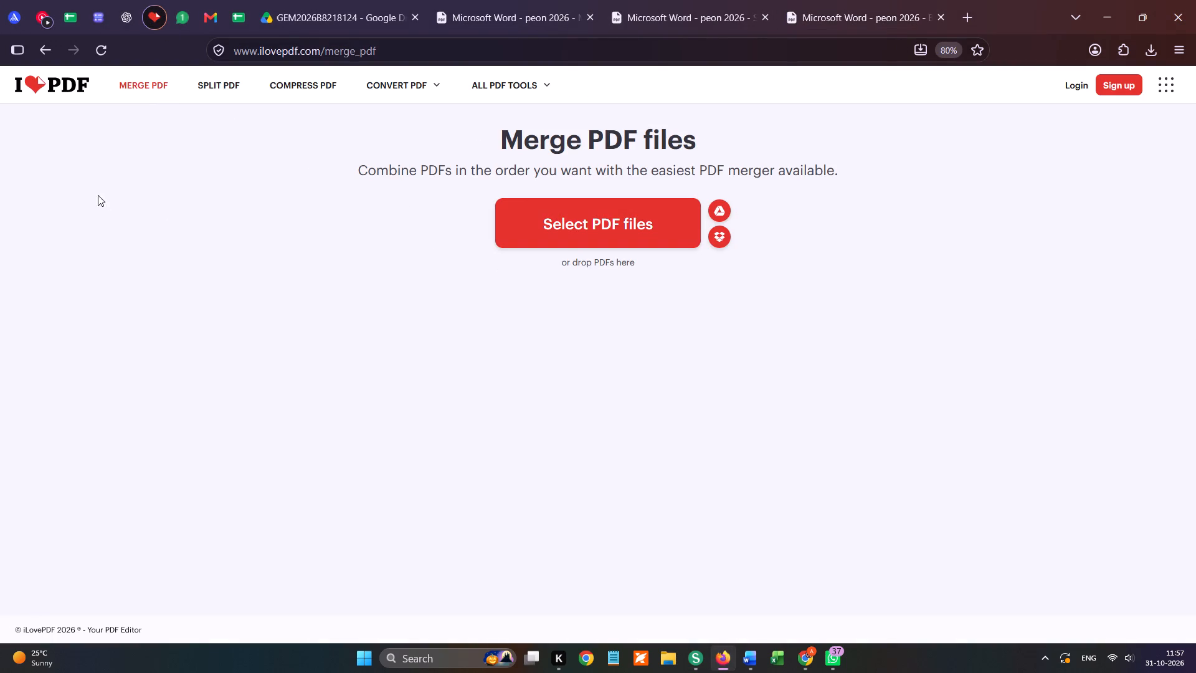
scroll(97, 193, "up", 9)
left_click(590, 225)
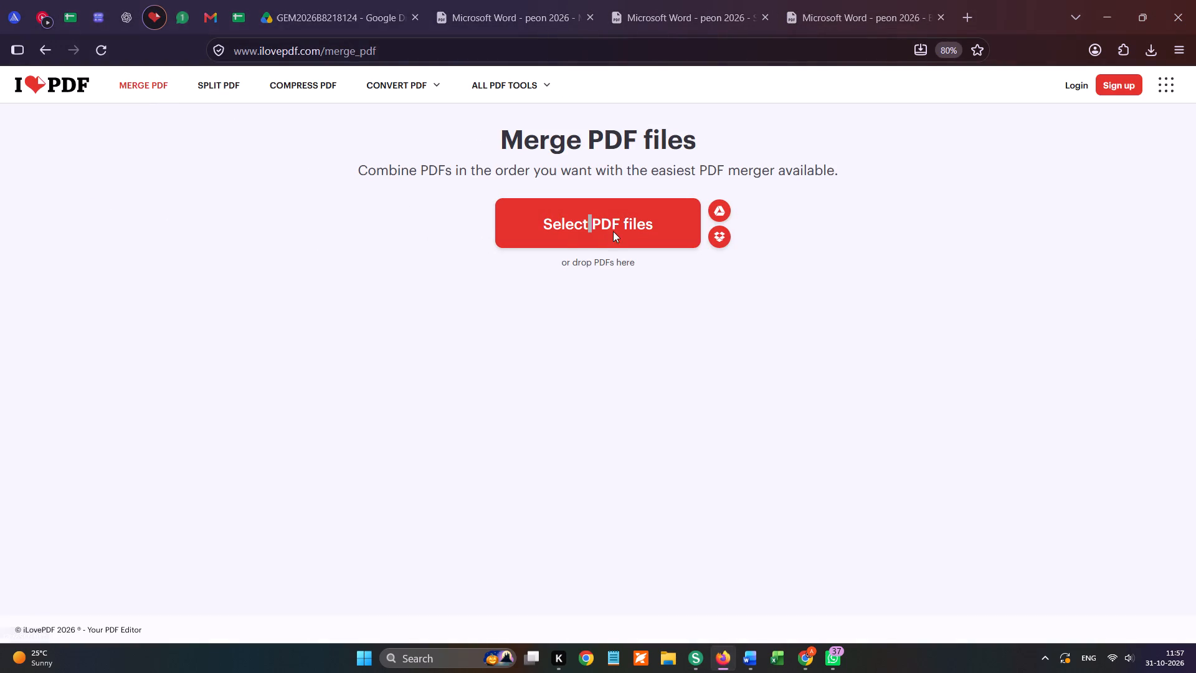
scroll(119, 176, "up", 5)
left_click(85, 155)
double_click(259, 131)
Add Atc-Nandal-68.pdf from the ATC folder in the Gem Bid Documents folder to the merge.
left_click(892, 151)
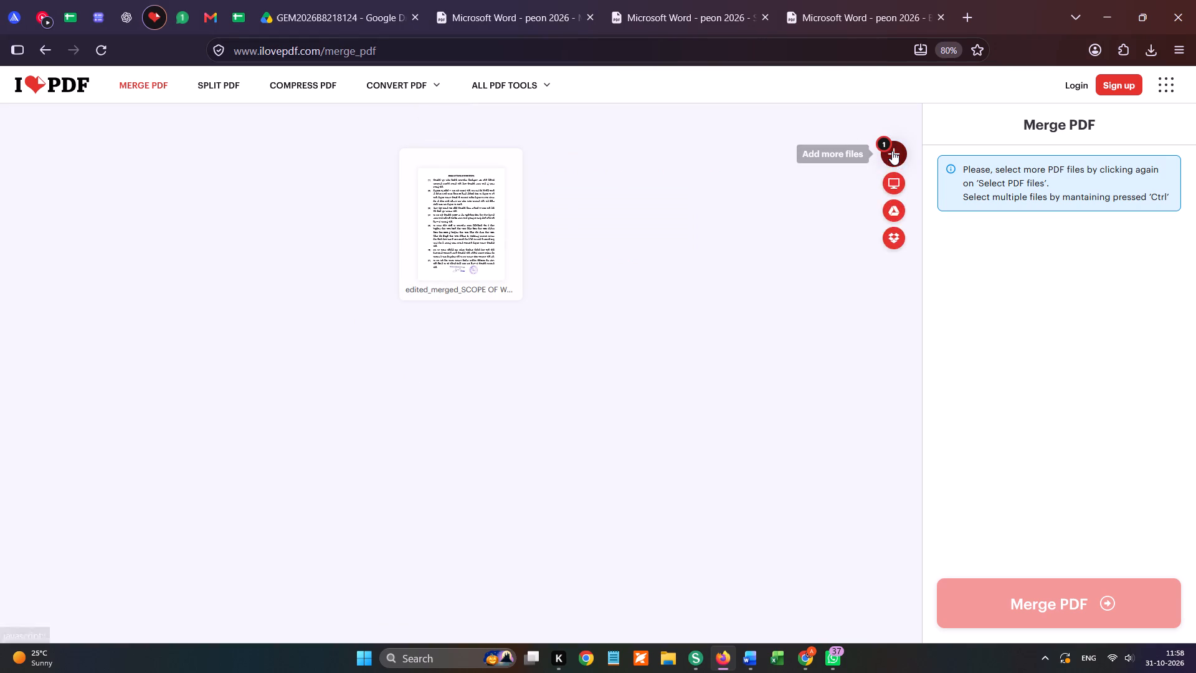
scroll(68, 204, "up", 5)
left_click(71, 167)
double_click(206, 125)
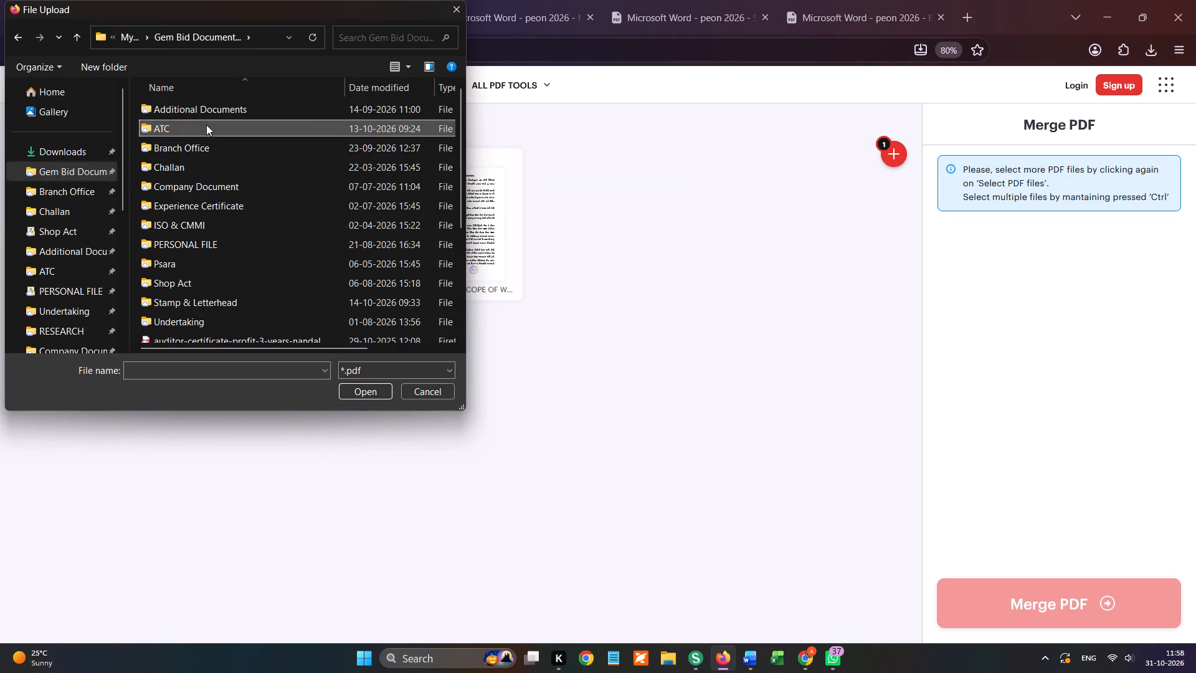
double_click(201, 206)
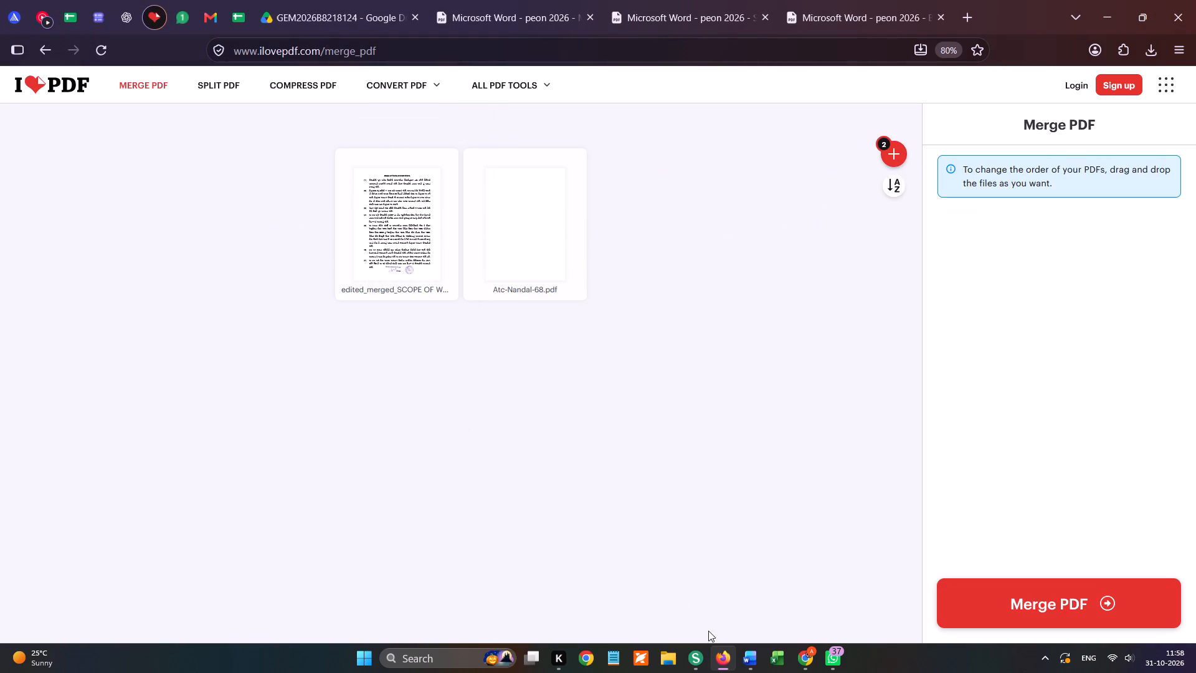
Check the lengths of the Scope of Work, Minimum Wages and Buyer Added ATC PDFs in Drive against the NANDAL-INDEX-68 page numbers.
left_click(345, 11)
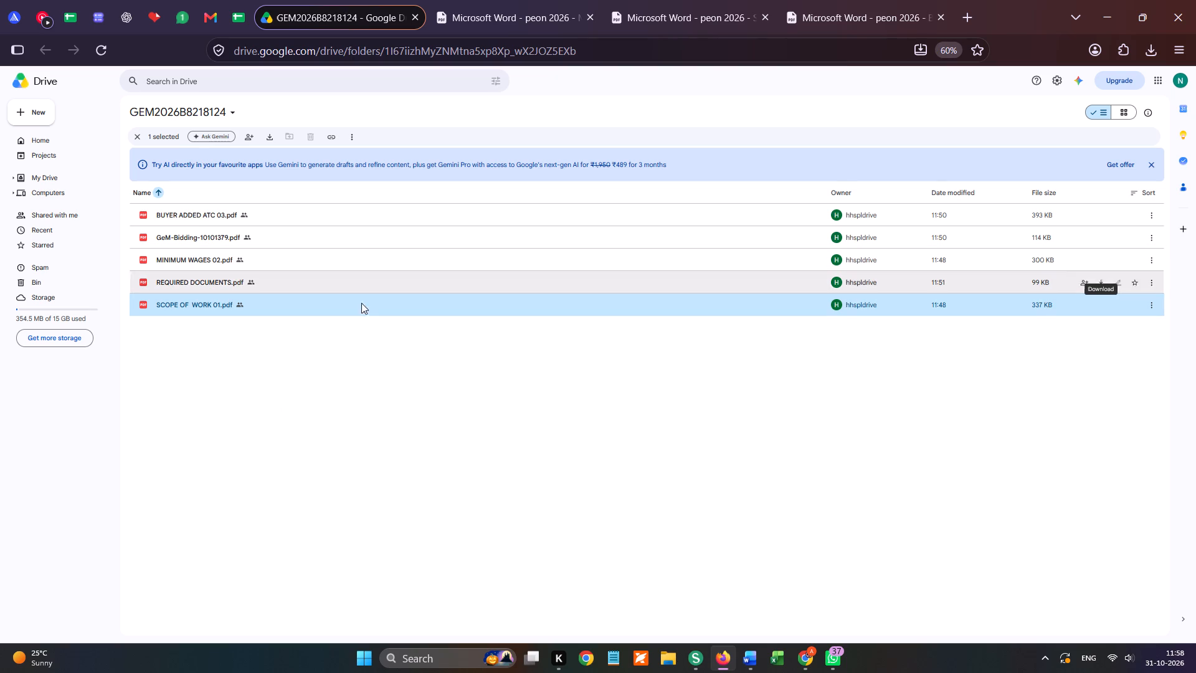
left_click(749, 666)
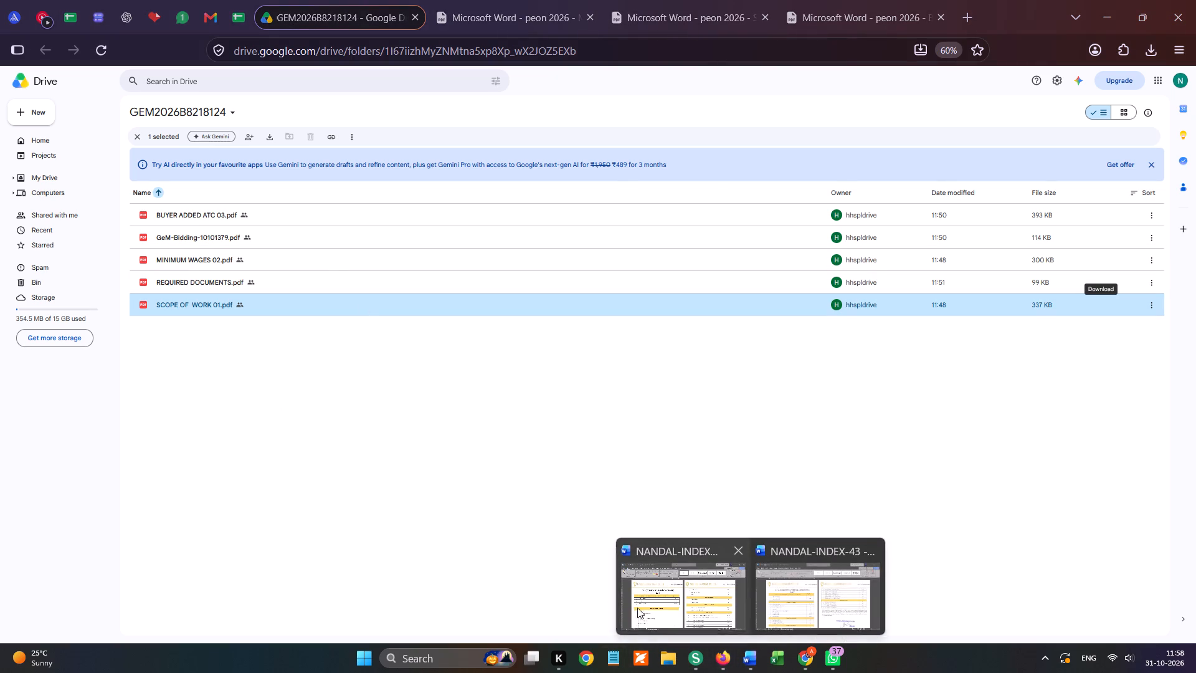
left_click(642, 604)
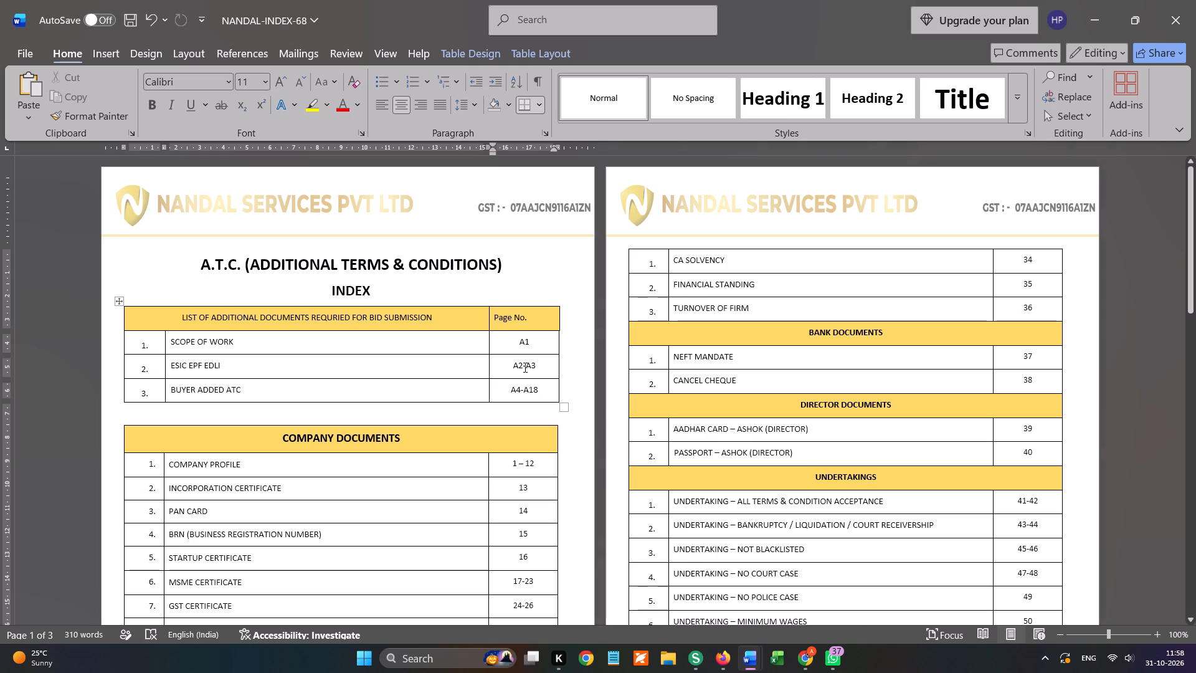
key("alt+Tab")
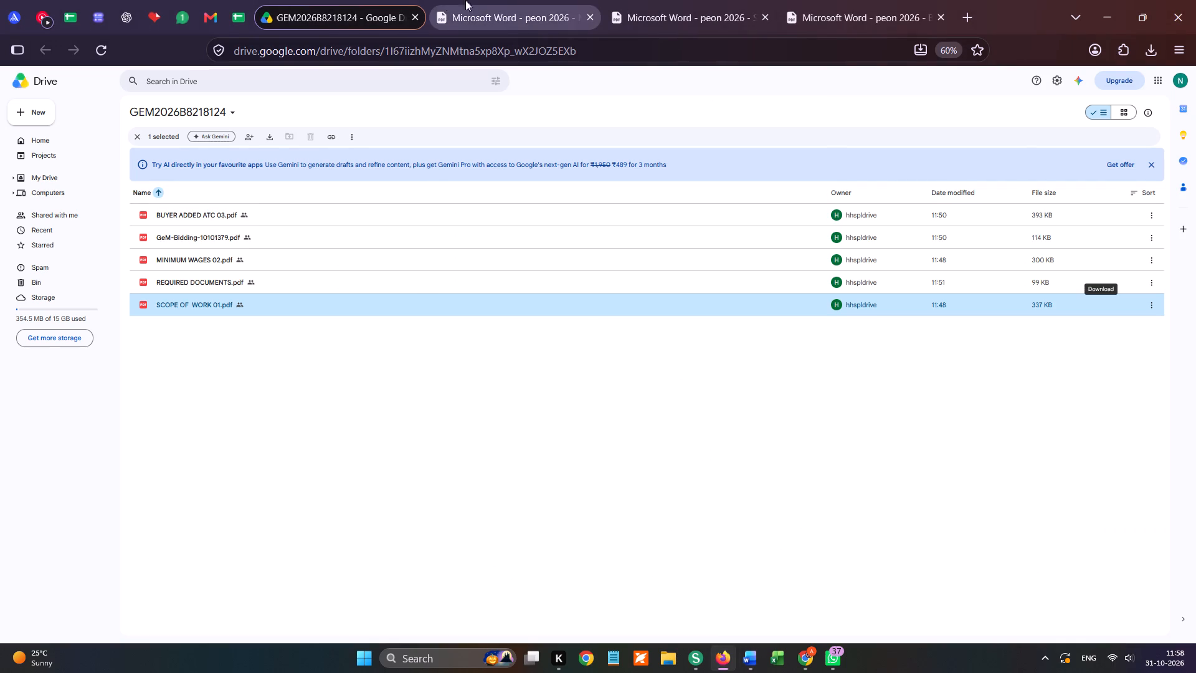
left_click(524, 0)
left_click(701, 1)
left_click(853, 0)
left_click(331, 7)
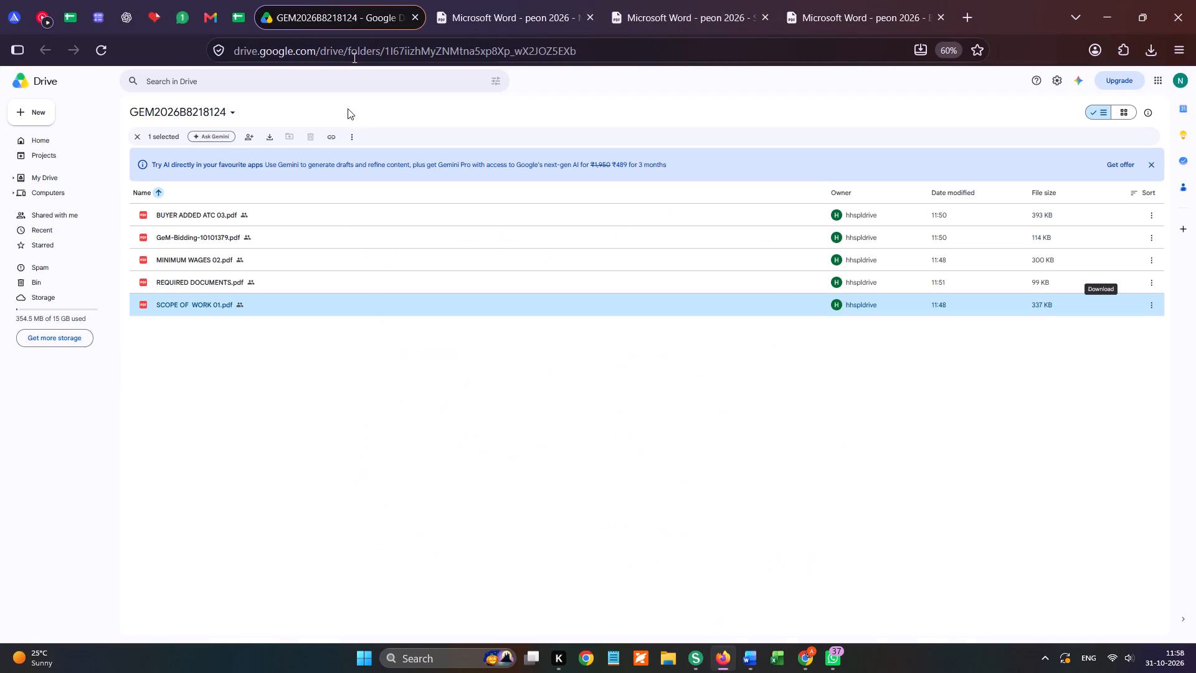
double_click(239, 298)
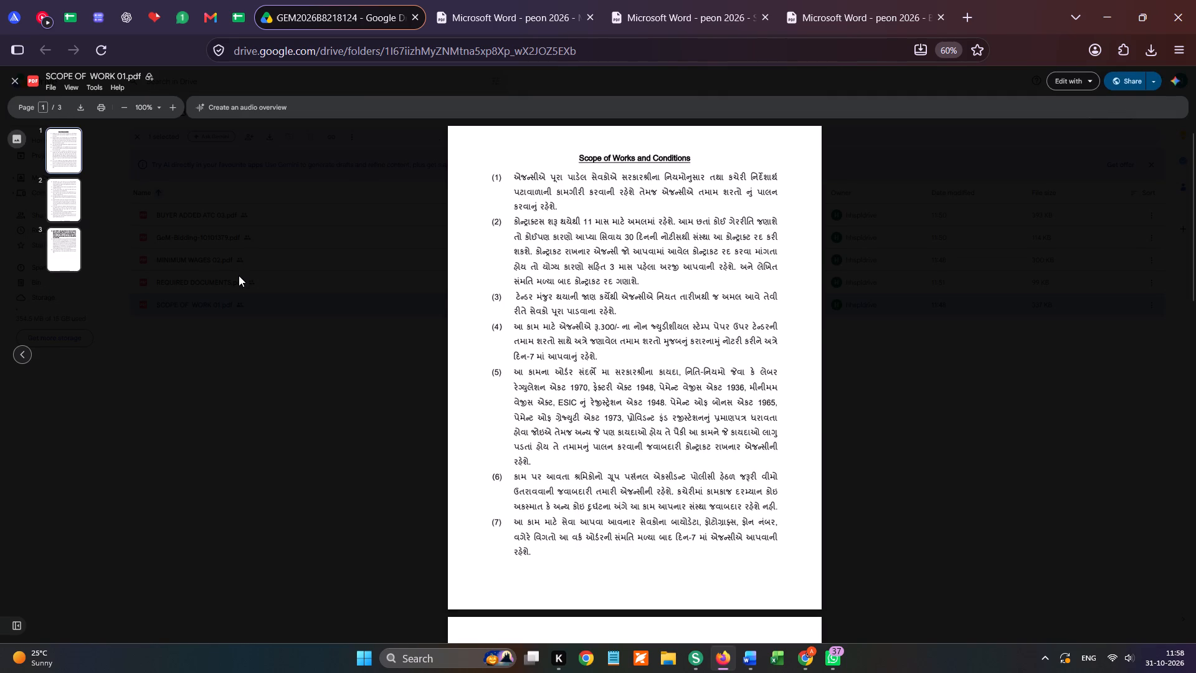
left_click(239, 275)
double_click(224, 263)
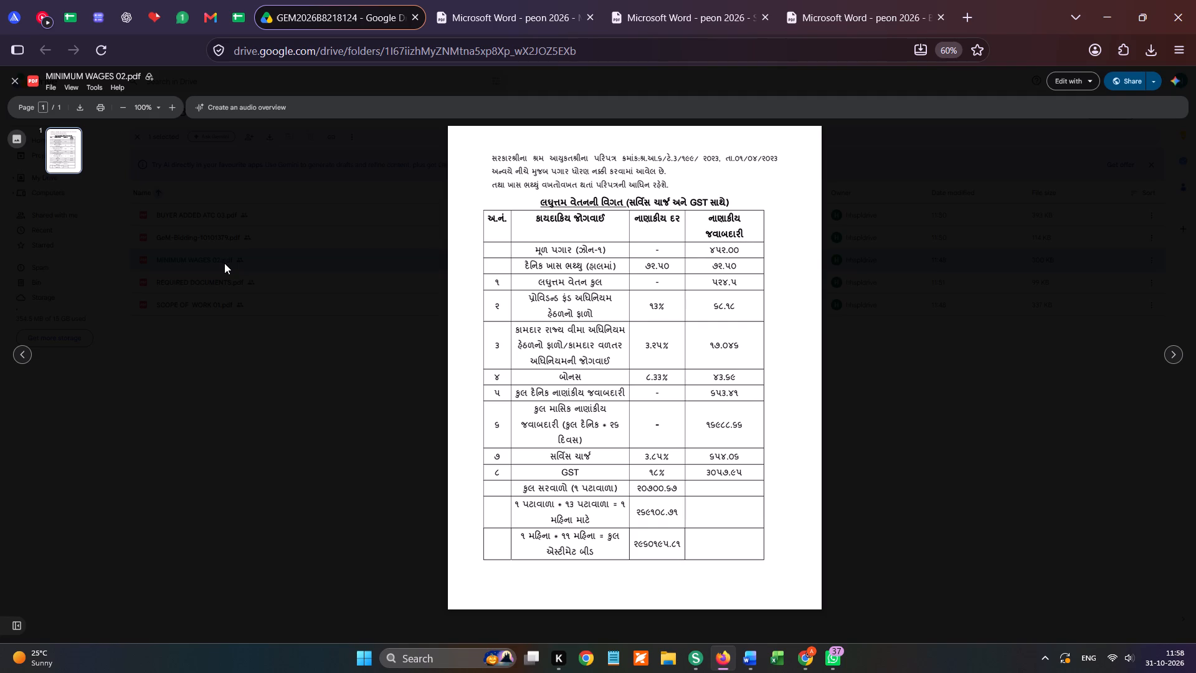
left_click(224, 263)
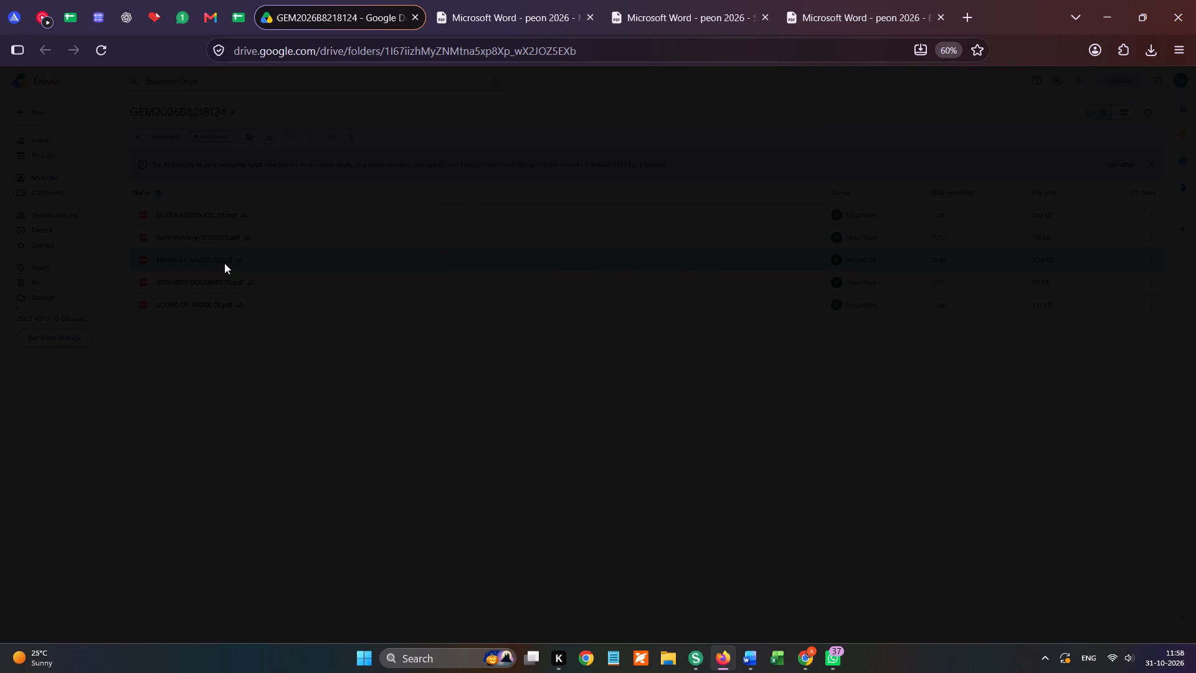
double_click(183, 214)
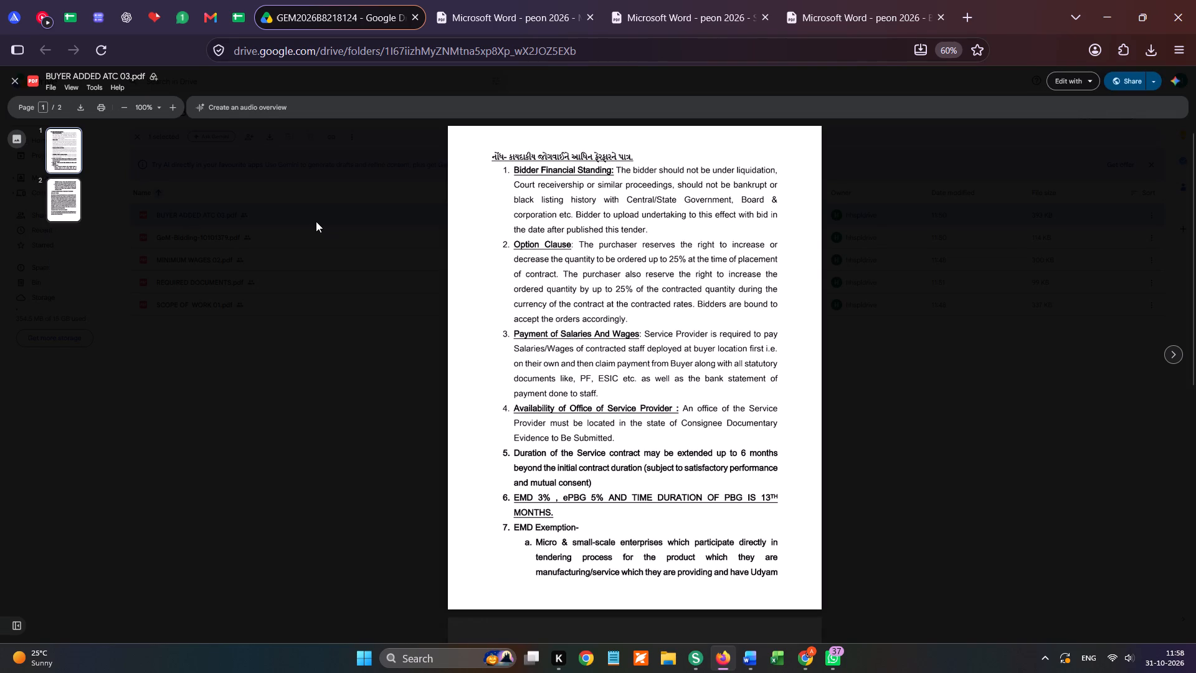
left_click(316, 221)
Switch to Word and set the Scope of Work page range in the NANDAL-INDEX-68 index to A1-A3.
key("alt+Tab")
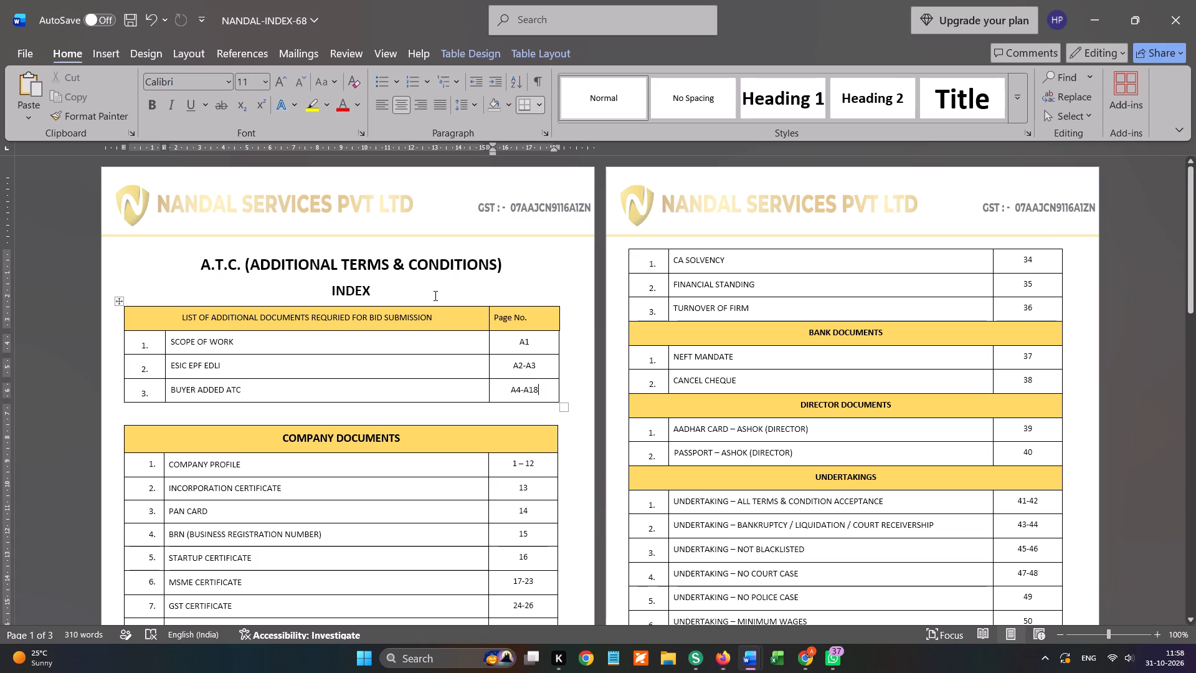
left_click(528, 338)
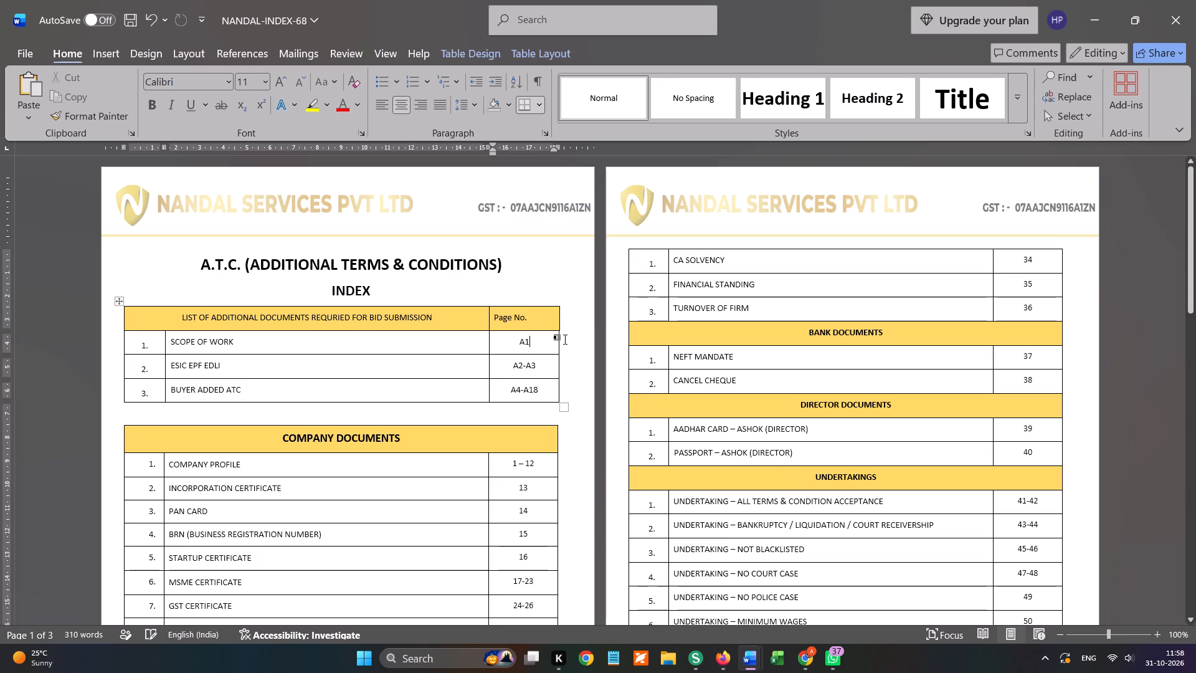
type("-A3")
key("Tab")
key("Tab")
key("Tab")
Recheck the Scope of Work and Minimum Wages PDFs in Drive, and set the index's ESIC EPF EDLI page number to A4.
key("alt+Tab")
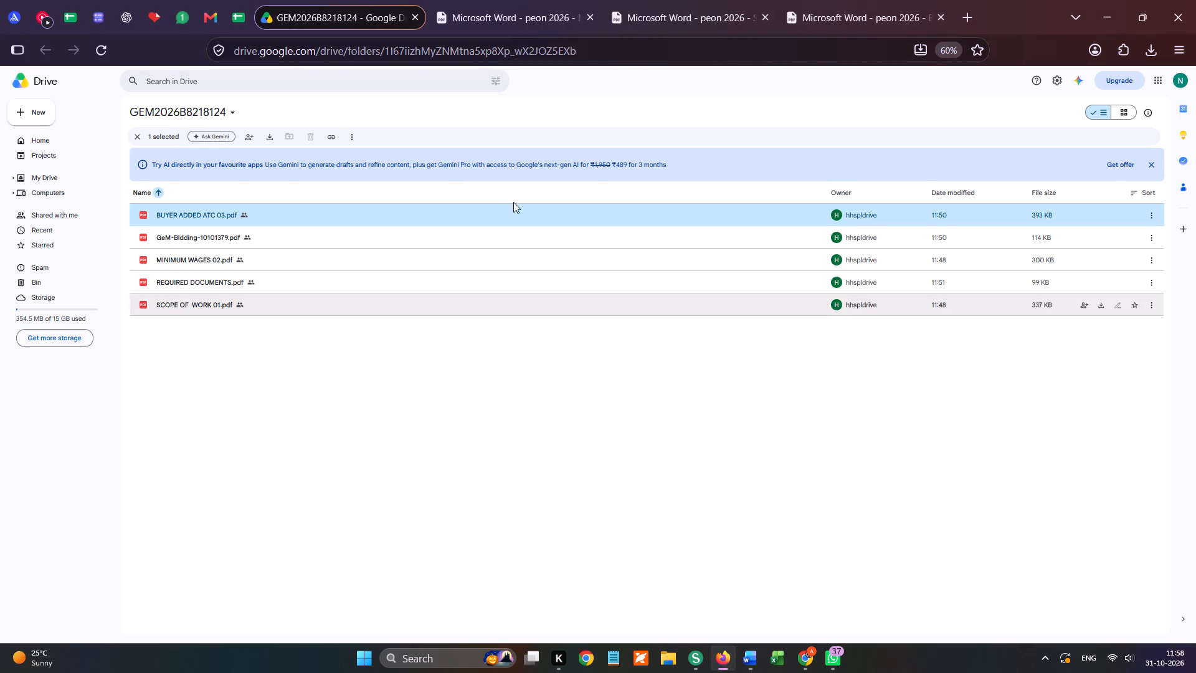
left_click(520, 0)
left_click(689, 7)
left_click(812, 1)
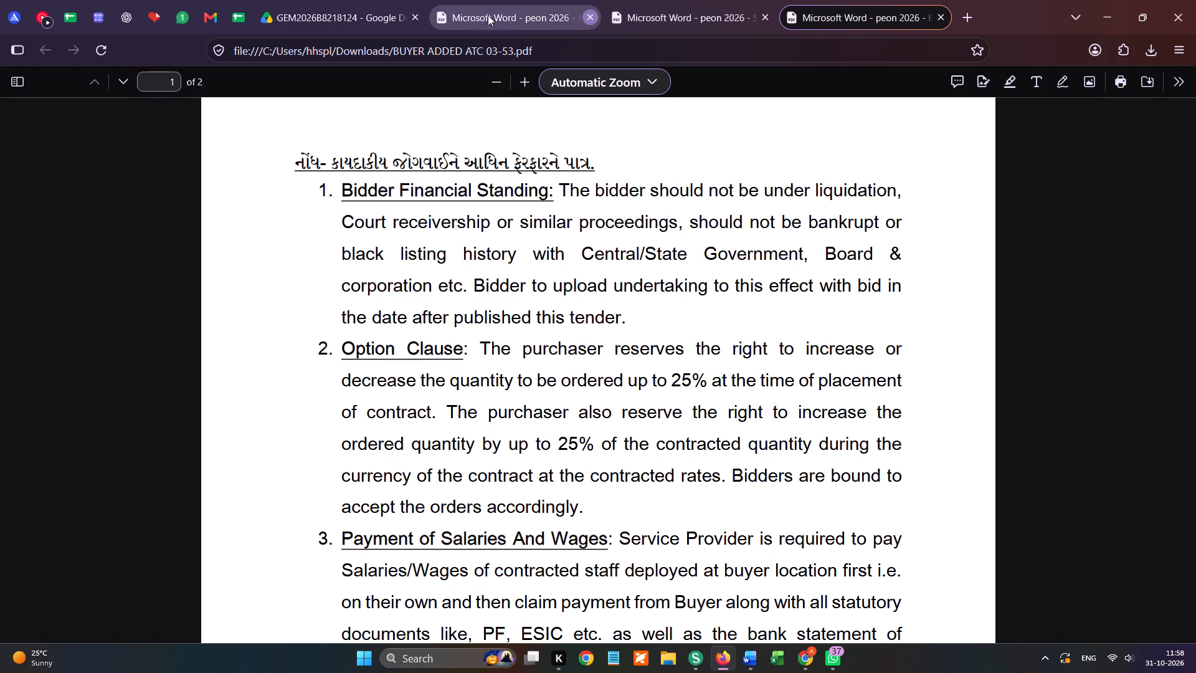
left_click(356, 16)
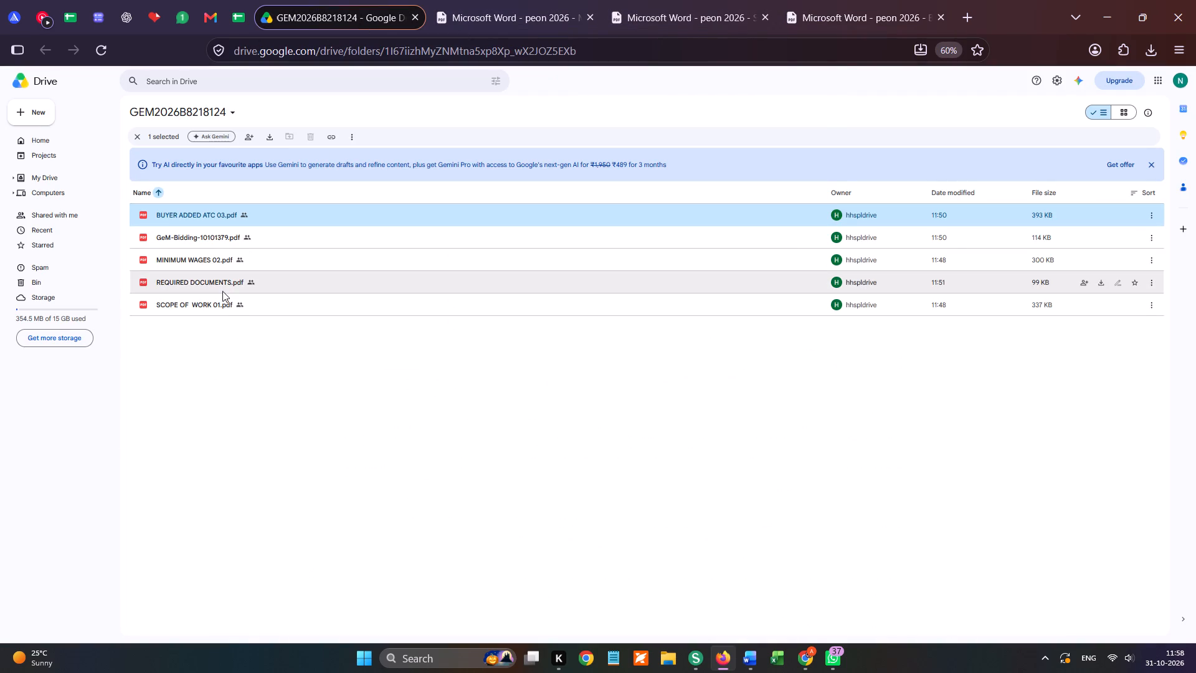
double_click(221, 302)
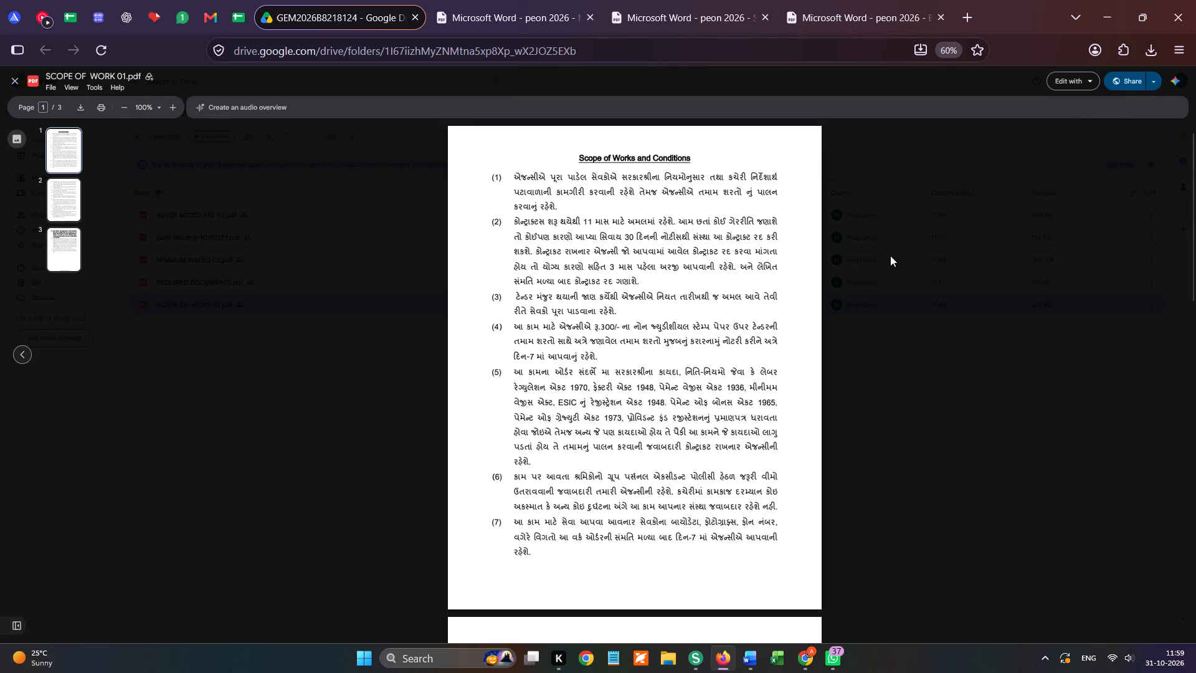
left_click(890, 255)
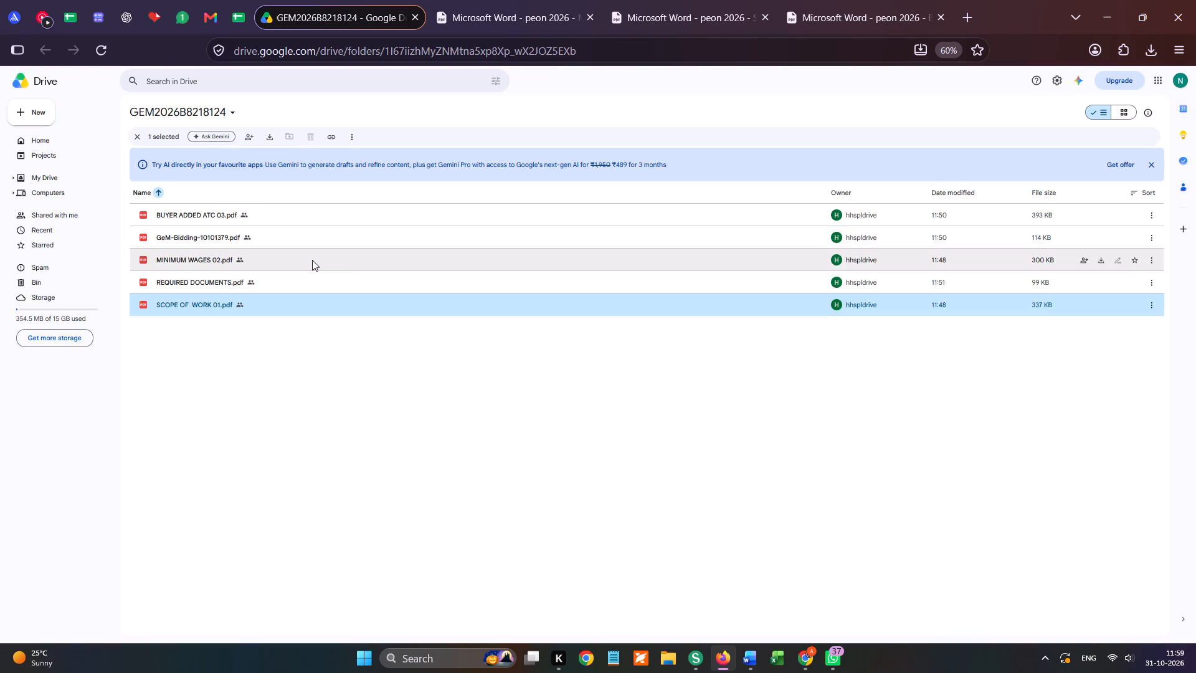
key("alt+Tab")
key("alt+Tab")
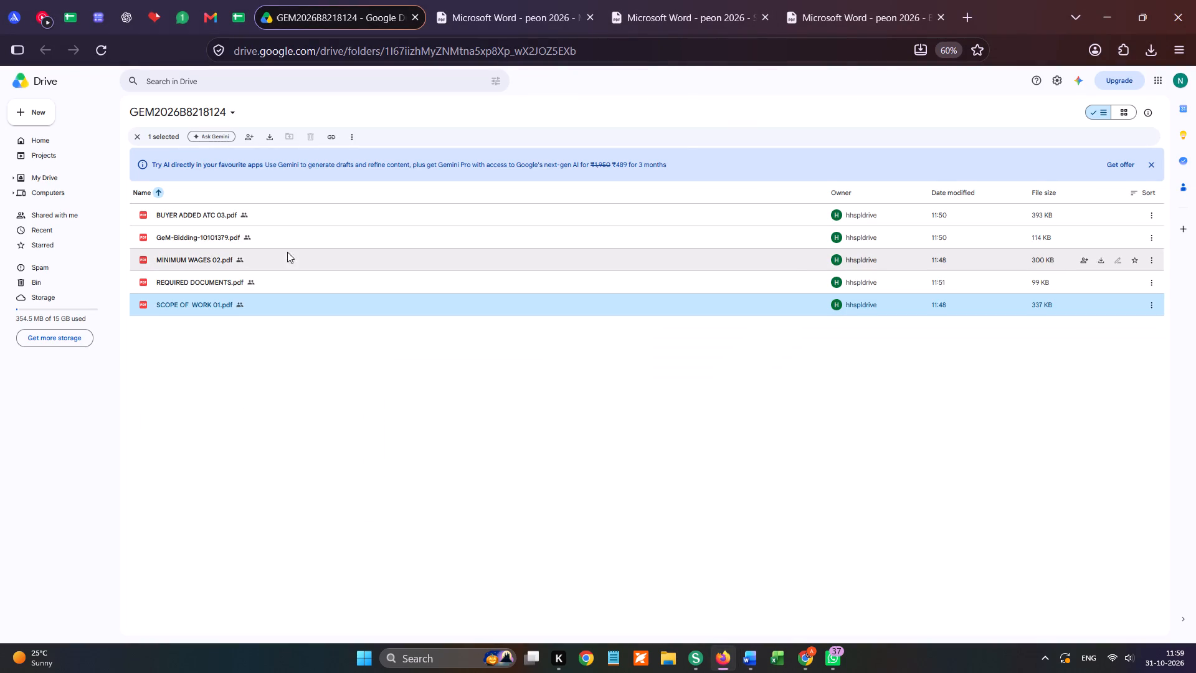
double_click(286, 258)
key("alt+Tab")
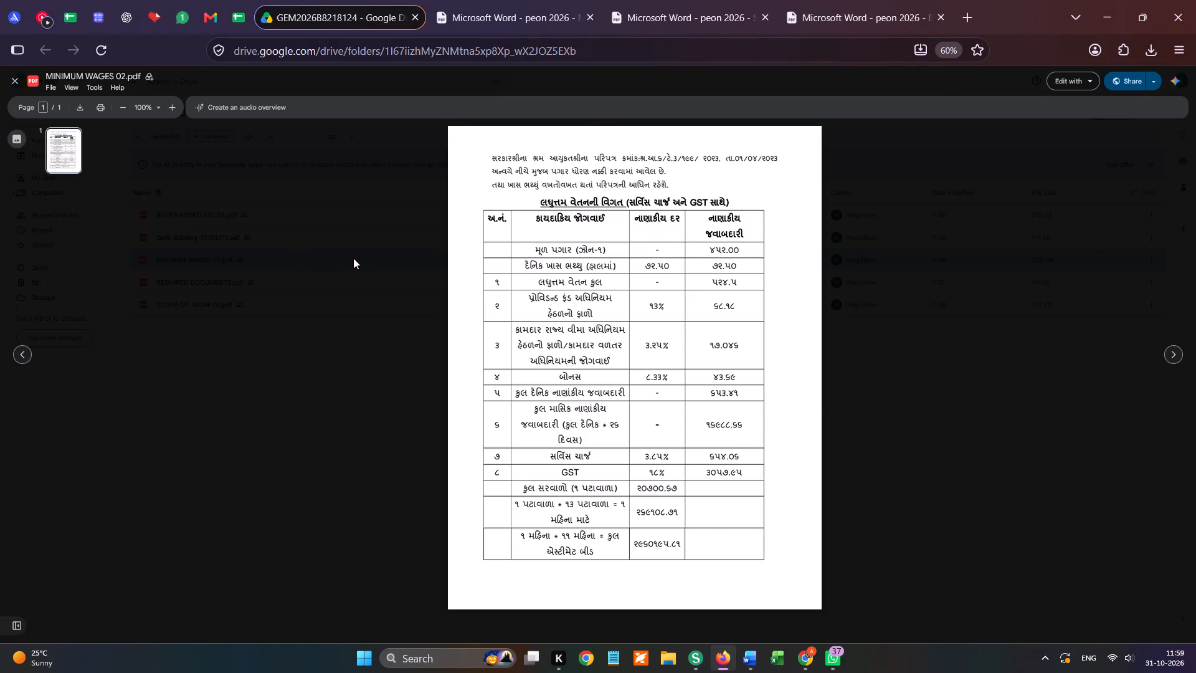
type("A4")
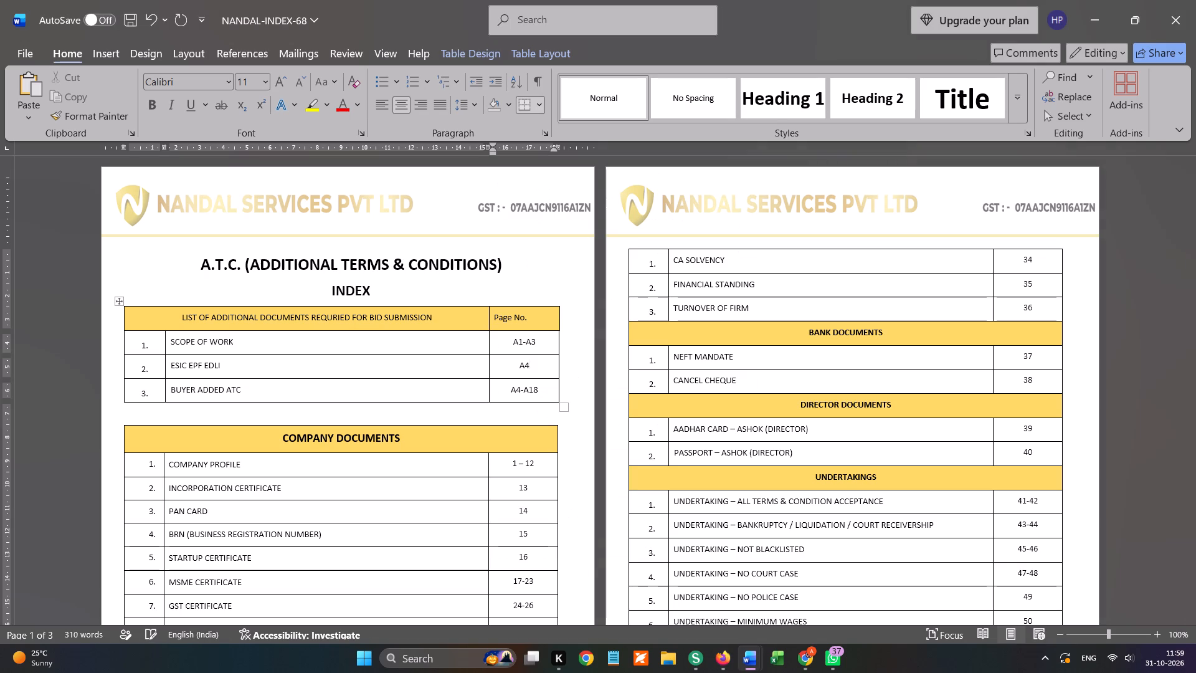
Set the Buyer Added ATC page range in the index to A5-A6.
key("Down")
key("BackSpace")
key("backslash")
key("BackSpace")
key("BackSpace")
key("BackSpace")
key("5")
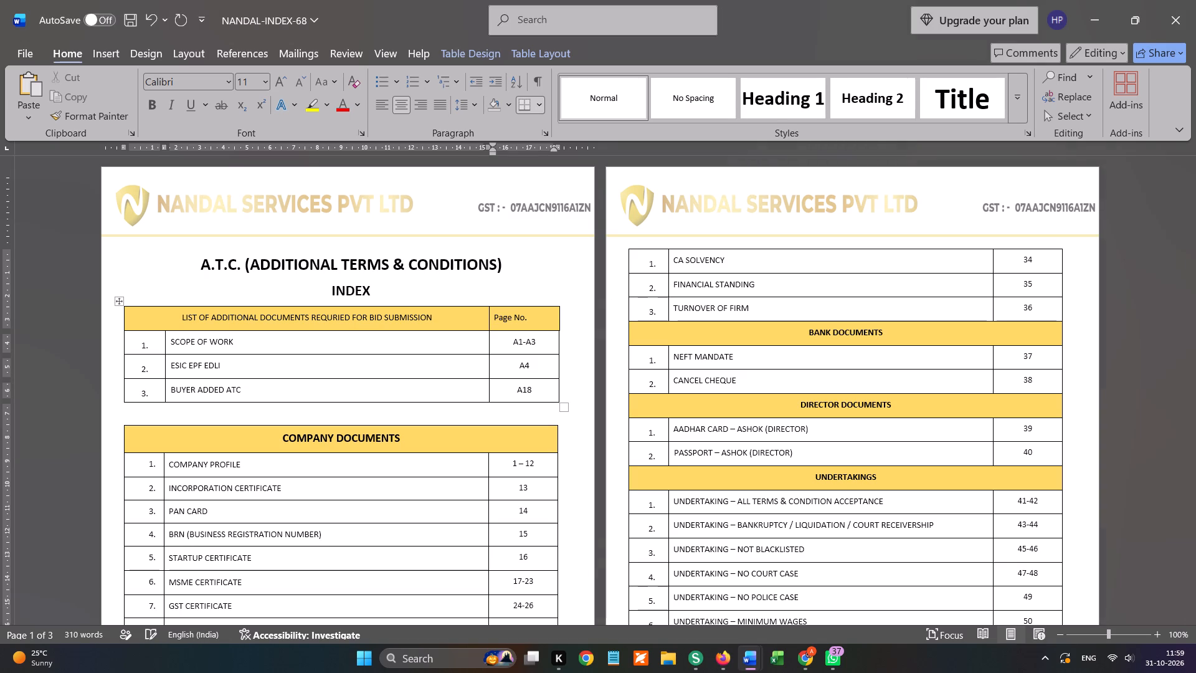
key("Right")
key("Right")
key("Right")
key("Left")
key("BackSpace")
key("BackSpace")
type("-A6")
Export the index as a PDF named NANDAL-INDEX-68 in Downloads, overwriting the existing file.
key("alt+f")
key("e")
key("a")
scroll(53, 212, "up", 5)
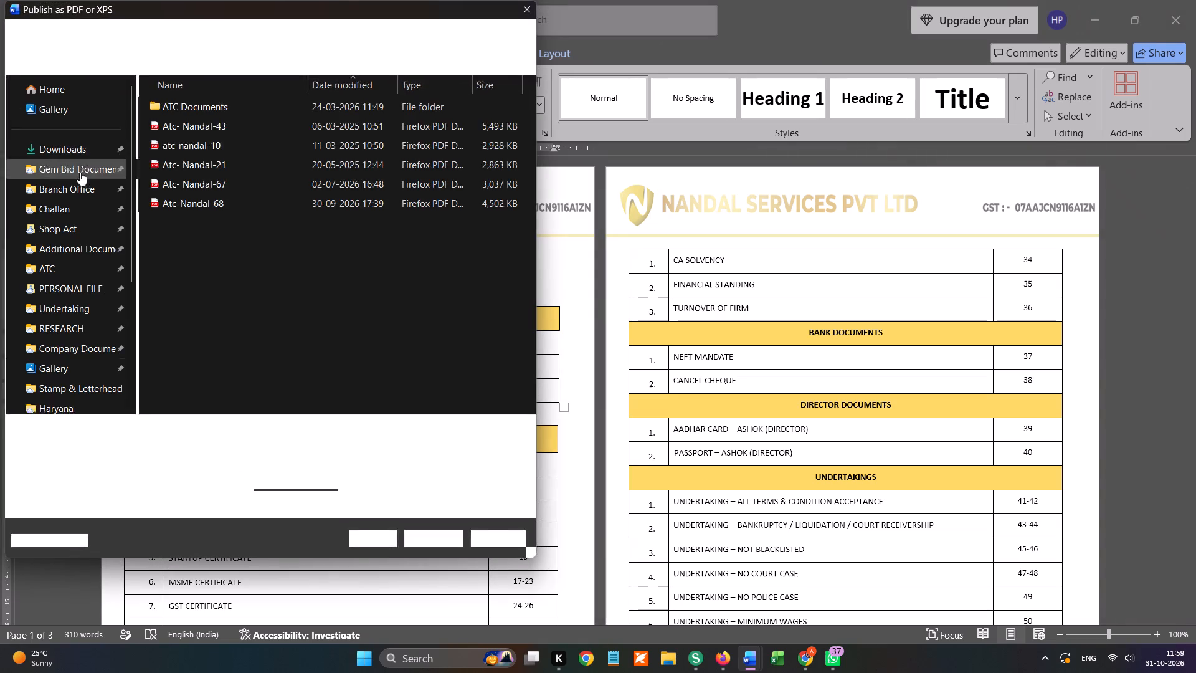
left_click(84, 161)
left_click(106, 152)
left_click(410, 526)
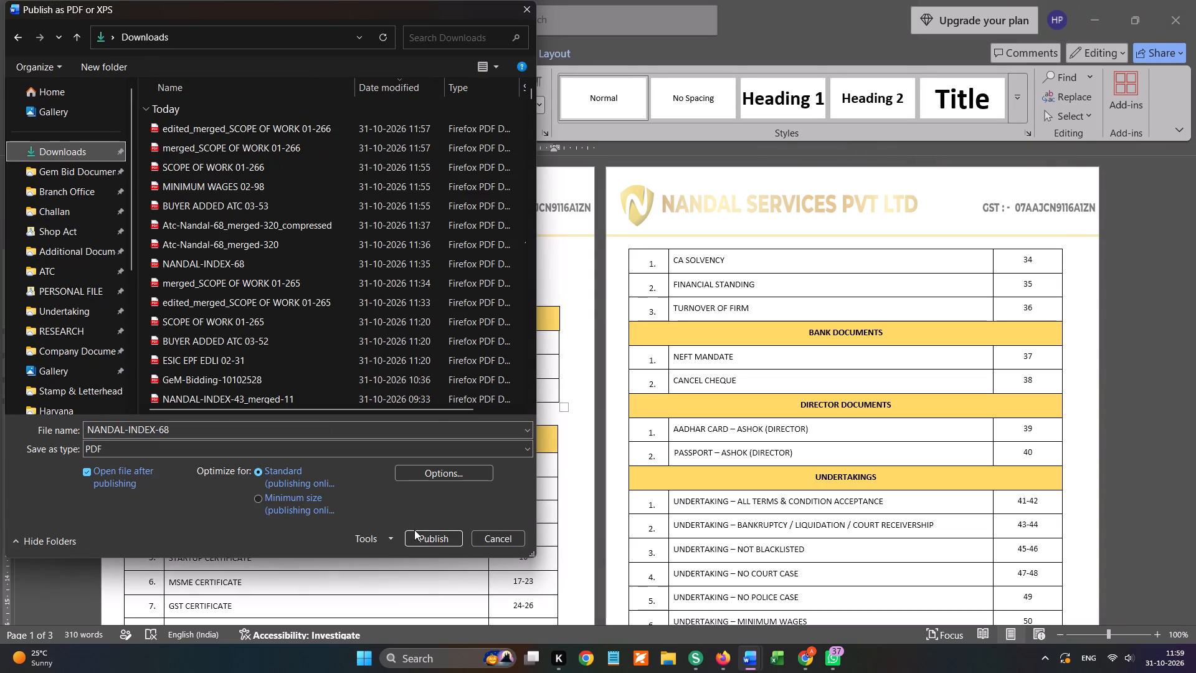
left_click(414, 530)
left_click(635, 330)
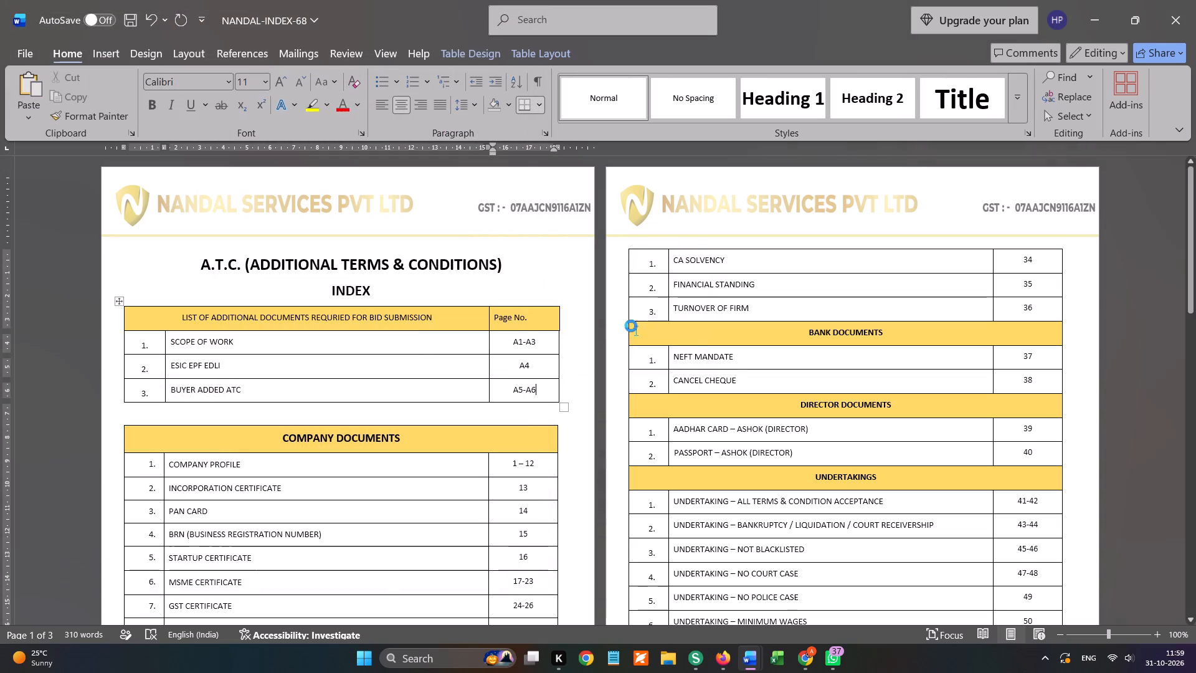
In iLovePDF in Firefox, add NANDAL-INDEX-68.pdf from Downloads, place it first in the order and merge the three PDFs.
key("alt+Tab")
left_click(148, 17)
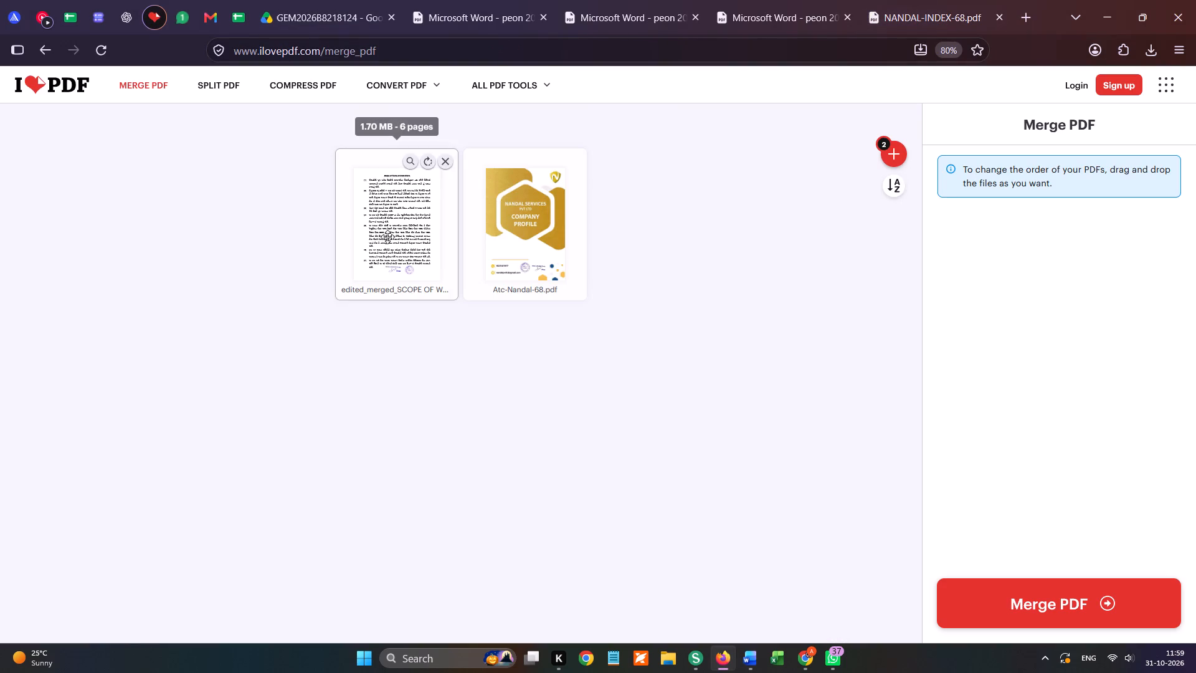
left_click(904, 153)
scroll(63, 165, "up", 3)
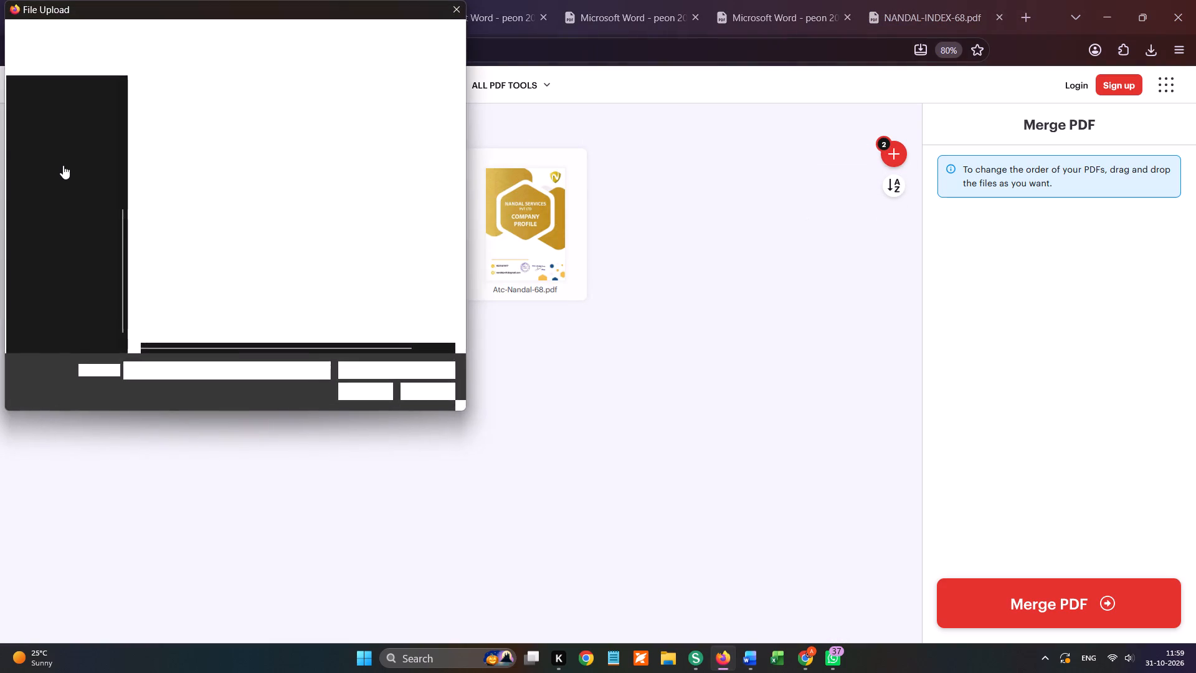
left_click(65, 152)
double_click(199, 128)
left_click_drag(610, 211, 599, 212)
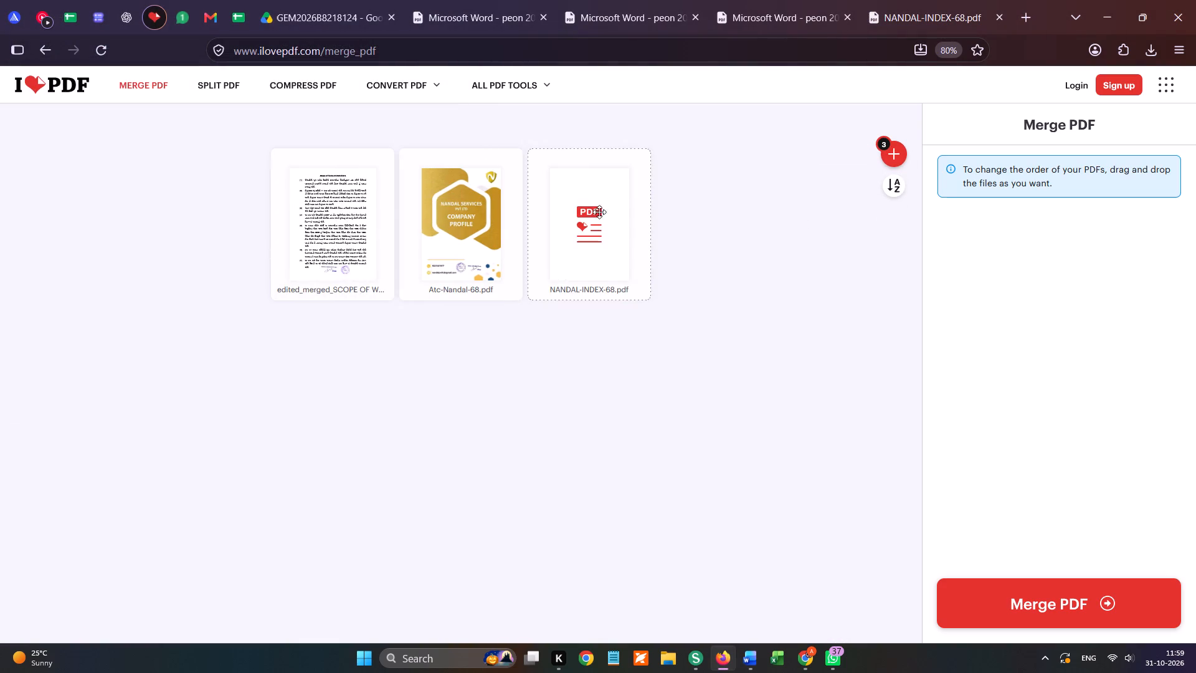
left_click_drag(599, 212, 277, 176)
left_click(1083, 601)
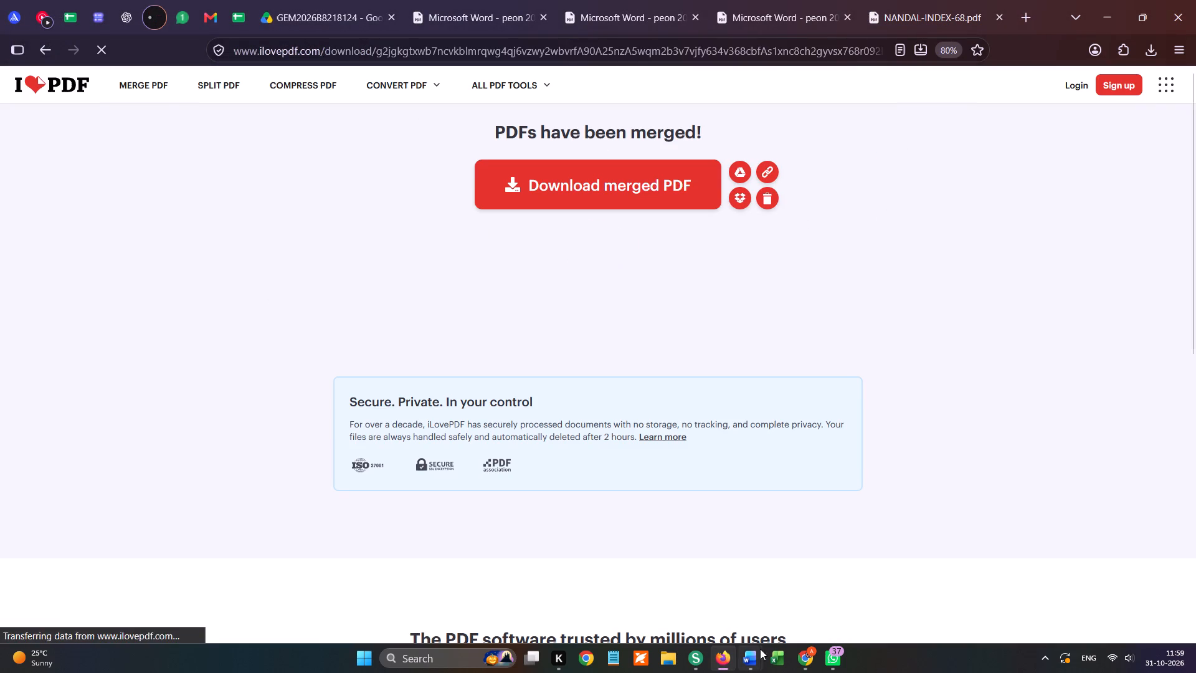
Switch to the GeM bid in Chrome and upload incorporation-certificate-nandal from Gem Bid Documents - Nandal as the incorporation/registration certificate.
left_click(813, 659)
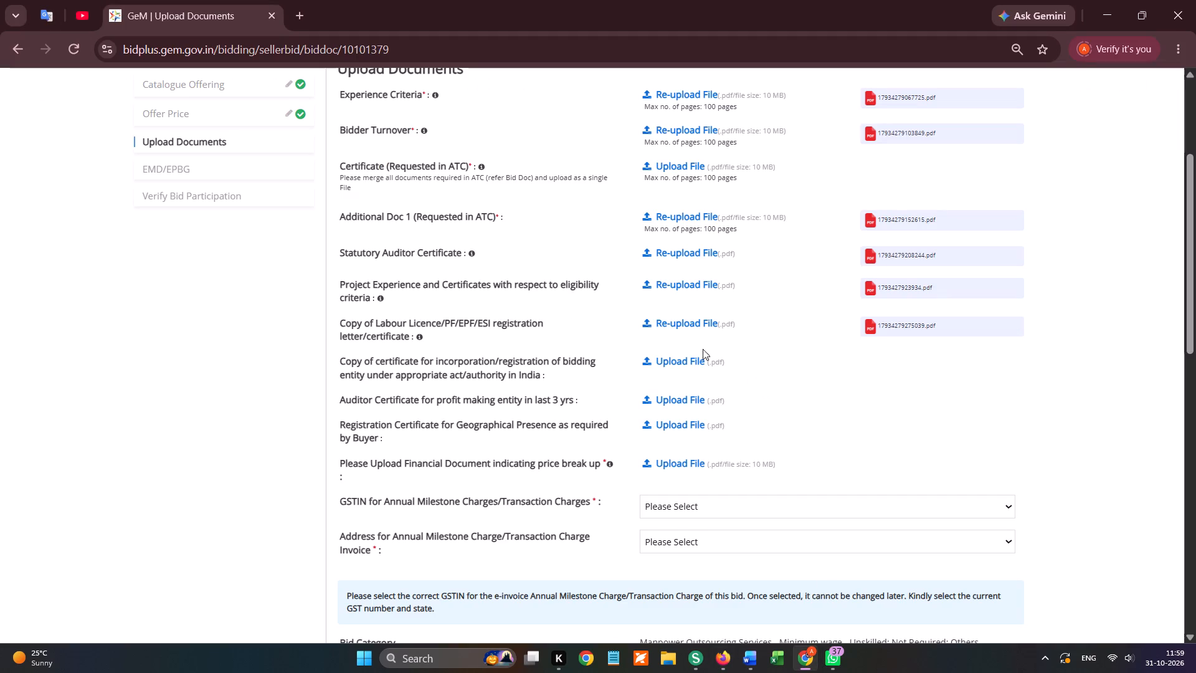
left_click(676, 367)
scroll(2, 302, "up", 4)
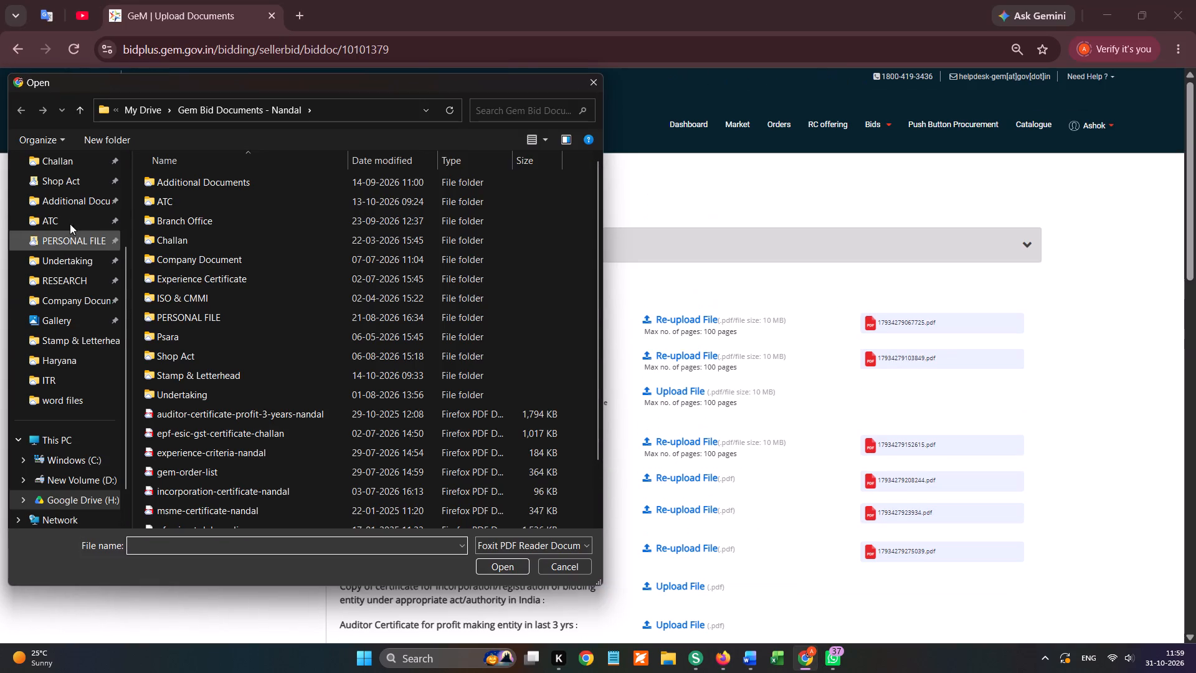
left_click(74, 207)
scroll(76, 270, "up", 4)
left_click(88, 237)
scroll(227, 392, "down", 4)
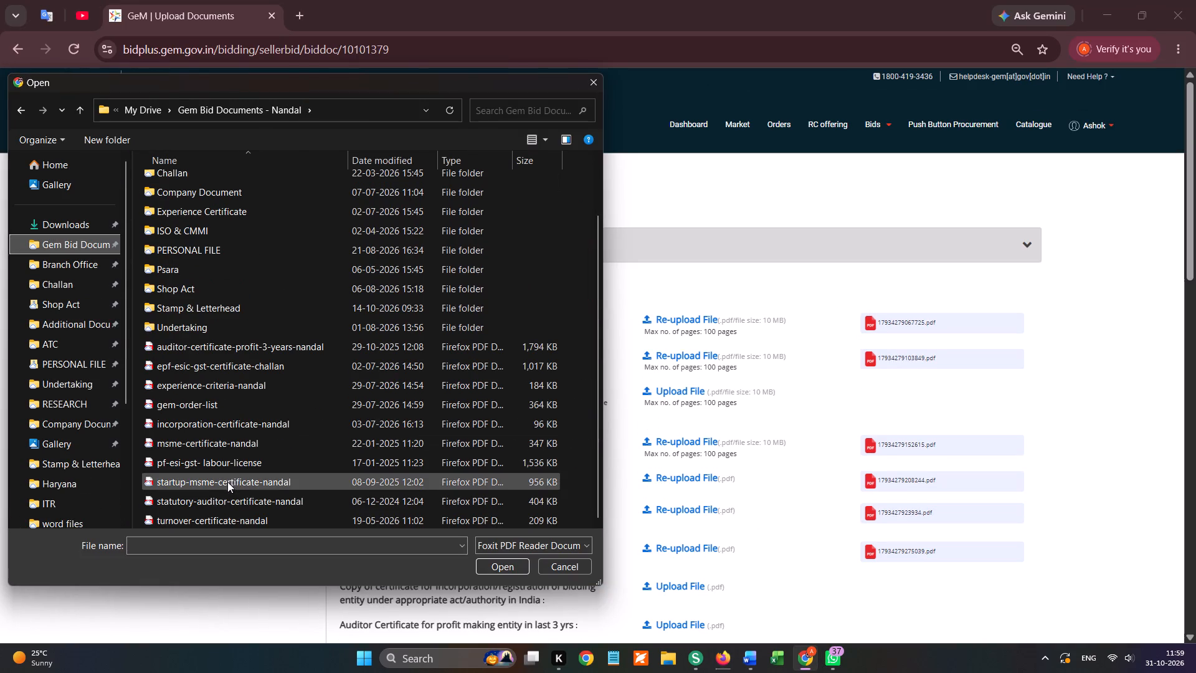
double_click(246, 426)
Upload auditor-certificate-profit-3-years-nandal as the auditor certificate for profit making entity in last 3 years.
scroll(878, 398, "down", 1)
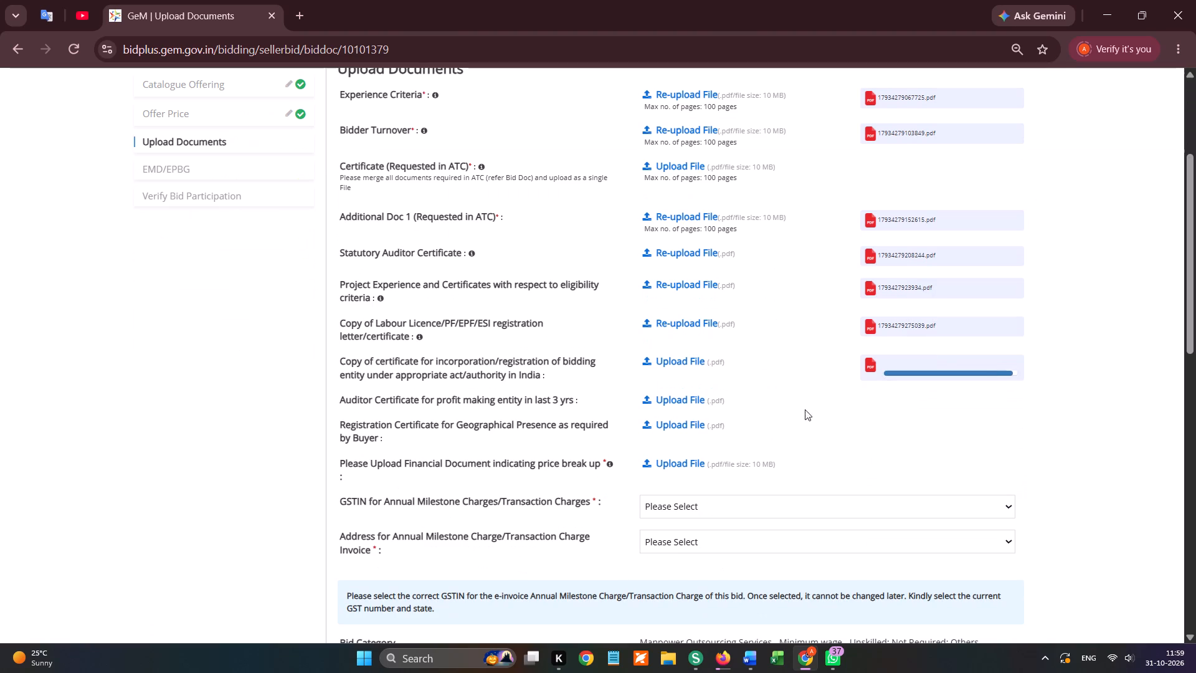
left_click(663, 403)
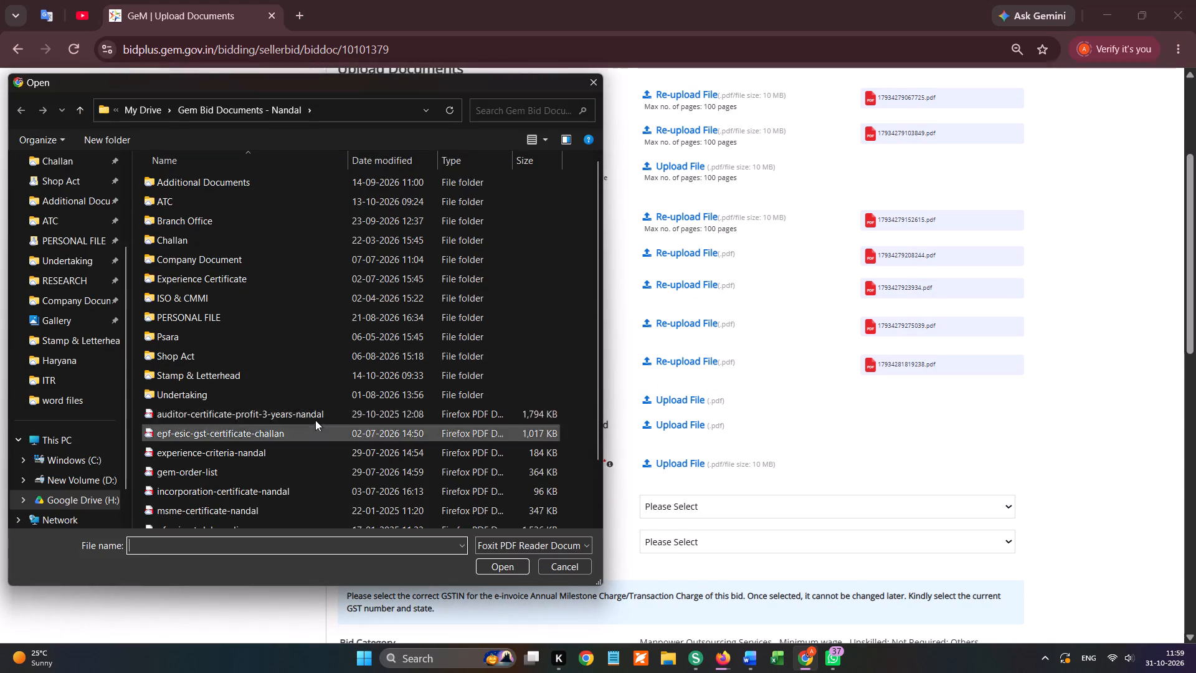
double_click(310, 417)
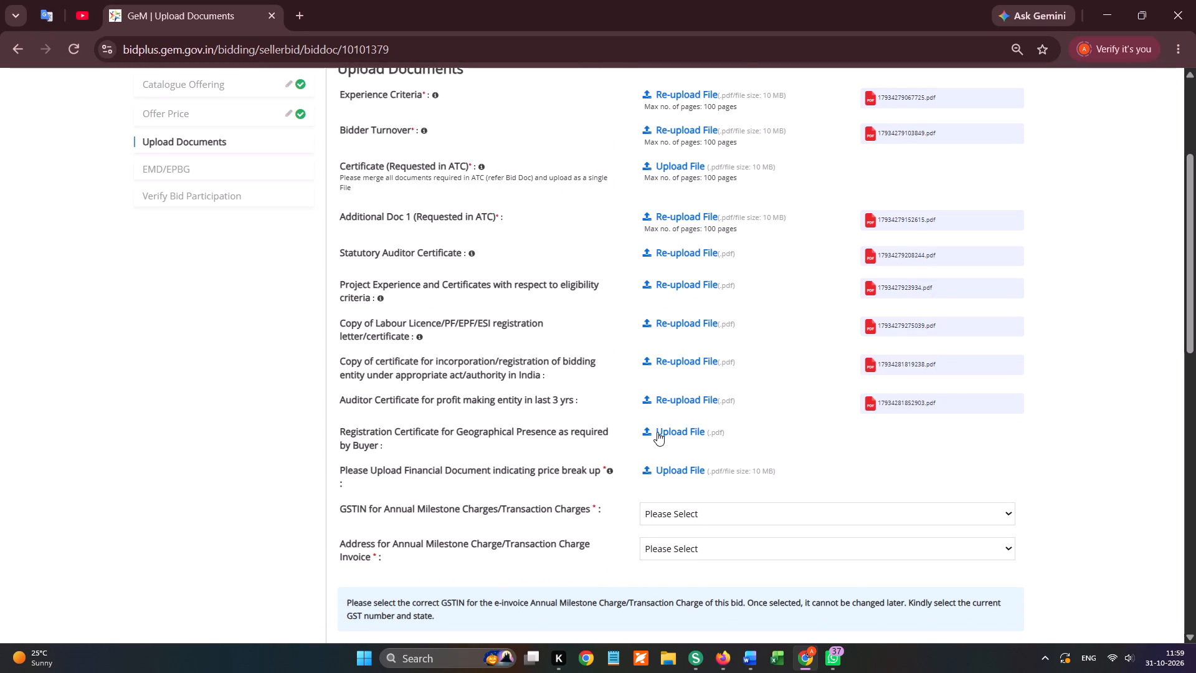
Check the GEM/2026/B/8218124 row in the Firefox sheet, and in Chrome open the Shop Act folder for the geographical presence registration certificate upload.
key("alt+Tab")
left_click(238, 14)
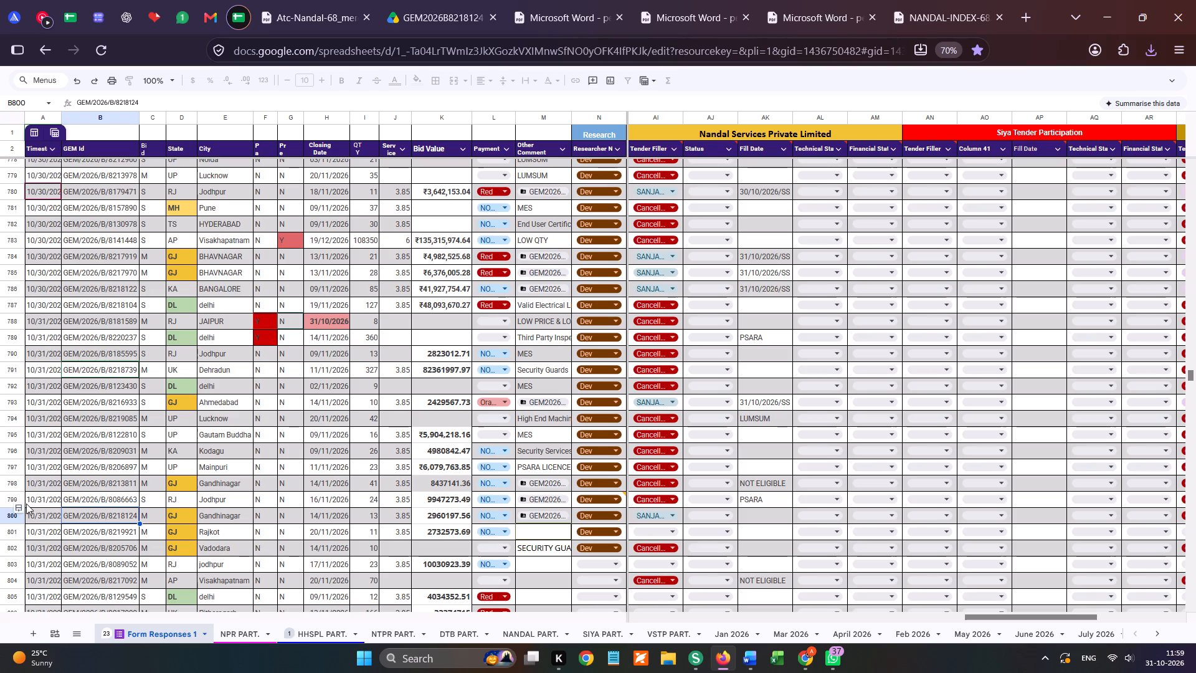
left_click(1, 517)
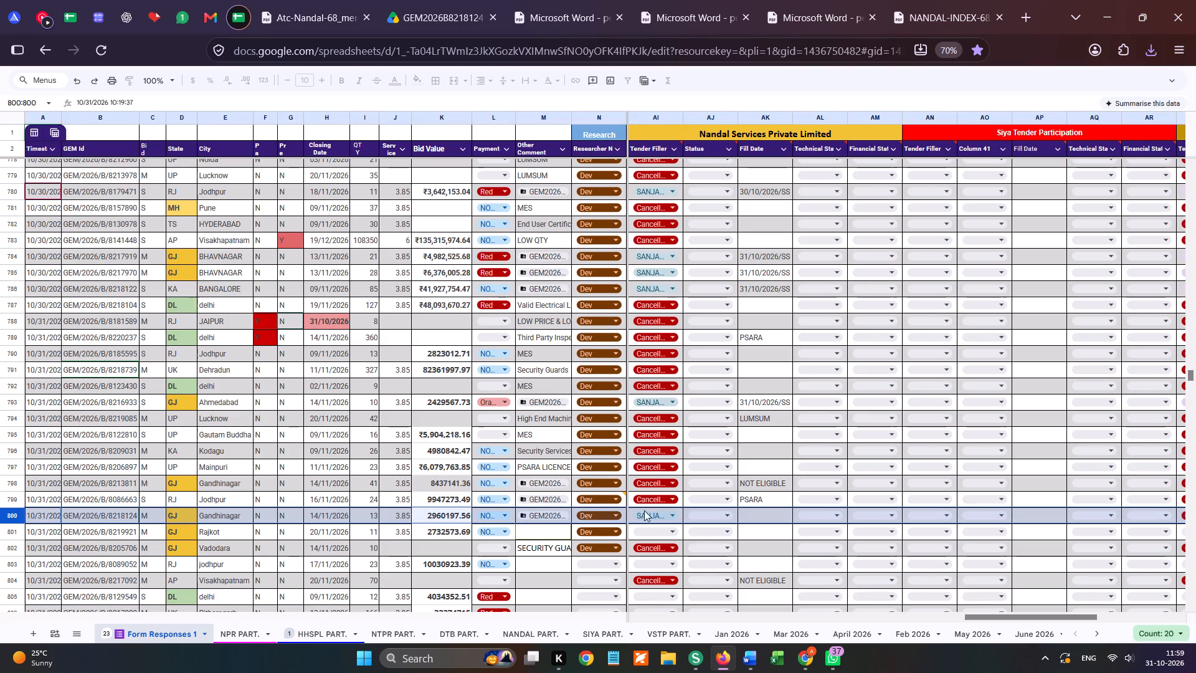
key("alt+Tab")
left_click(686, 434)
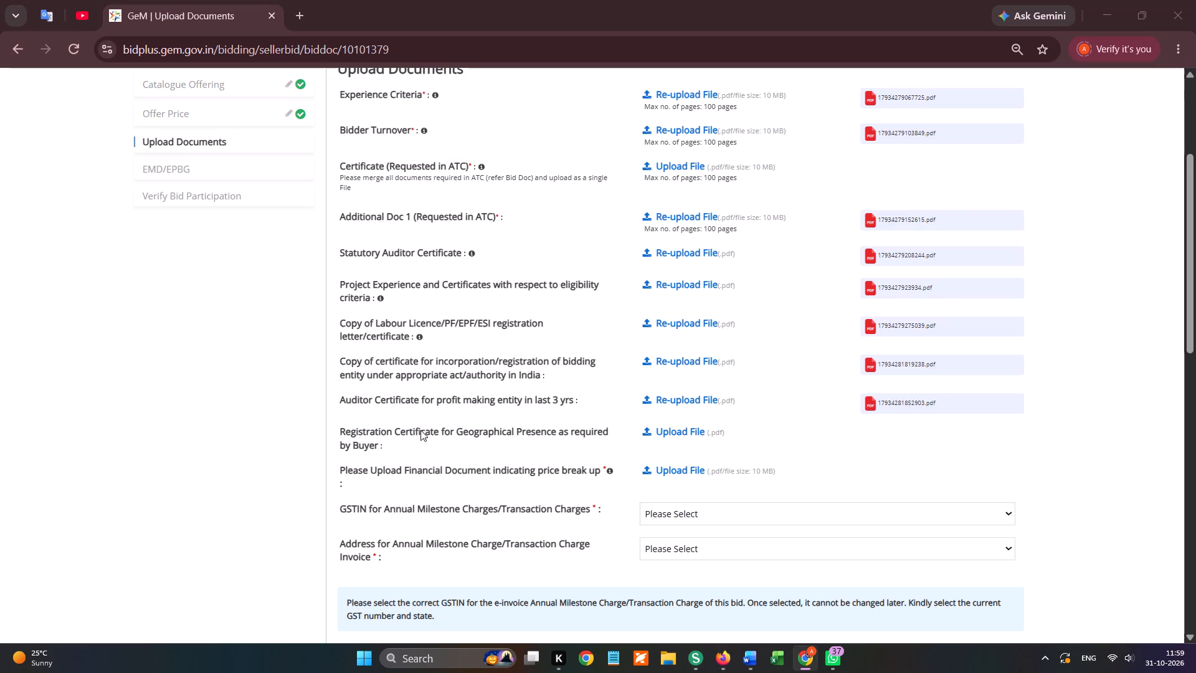
scroll(100, 302, "up", 4)
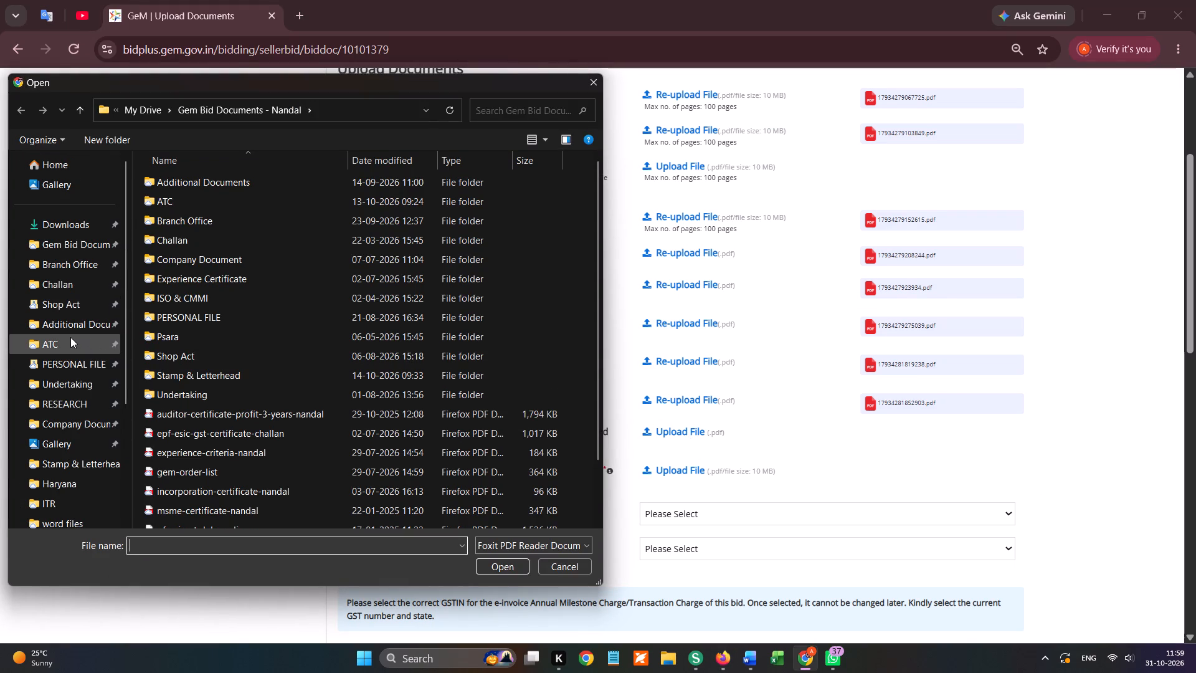
key("alt+Tab")
key("alt+Tab")
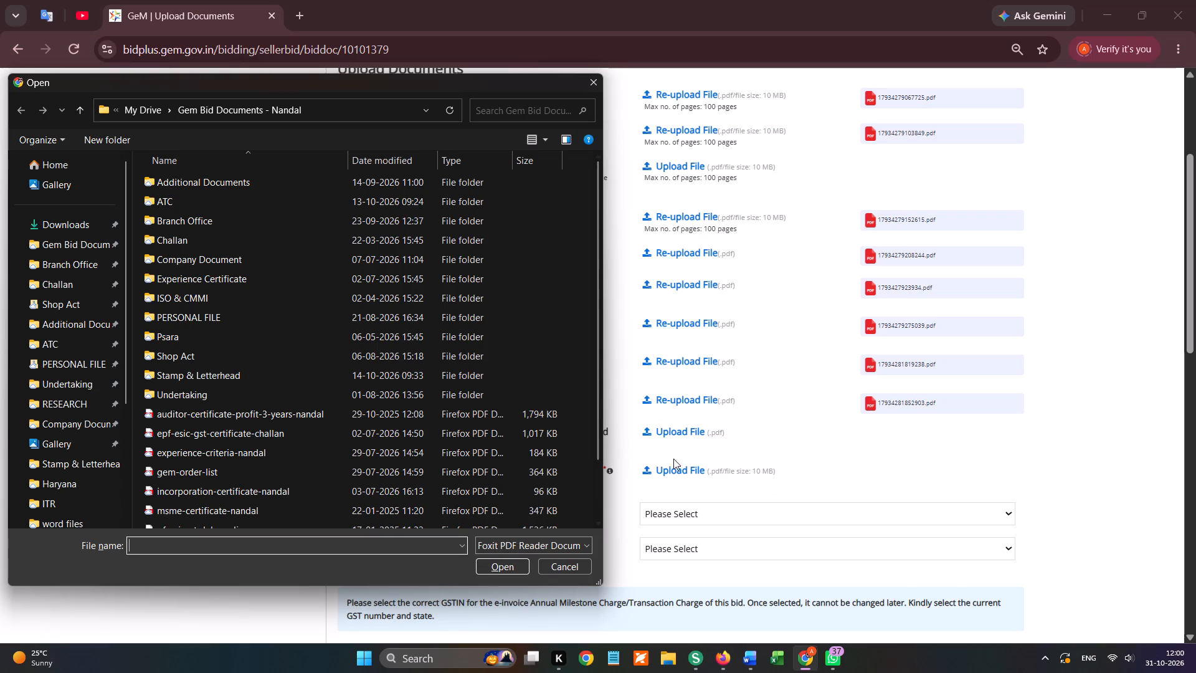
double_click(197, 365)
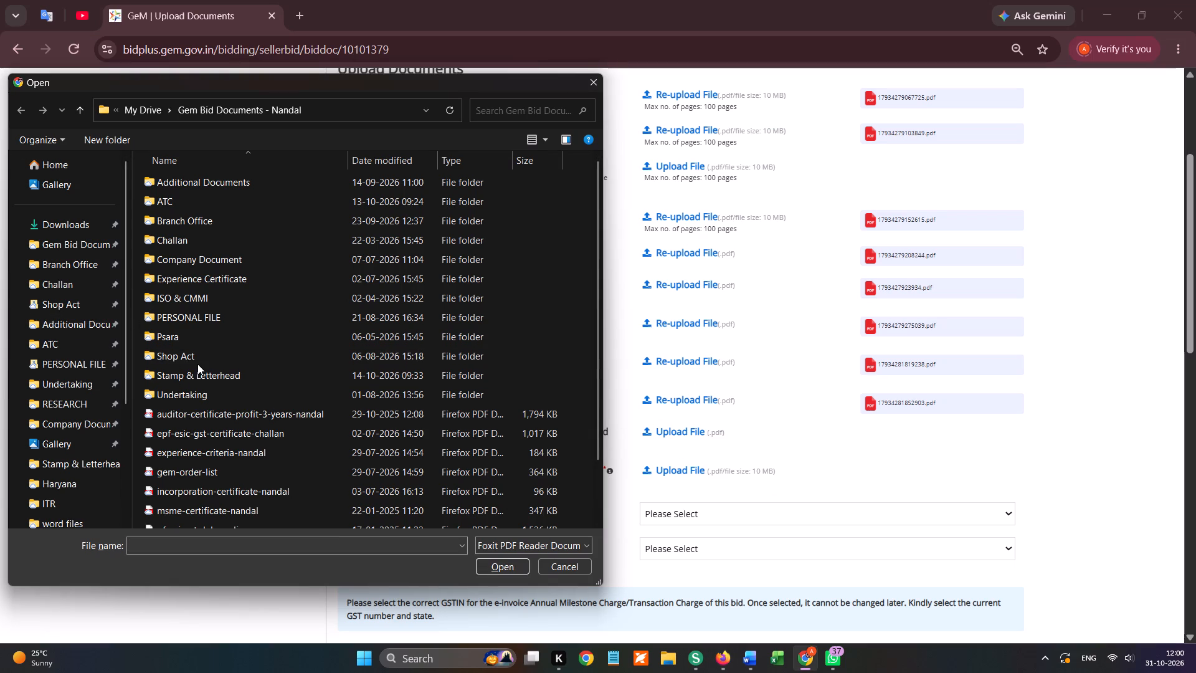
Upload the registration certificate from the Shop Act folder as the Registration Certificate for Geographical Presence.
double_click(204, 360)
double_click(228, 295)
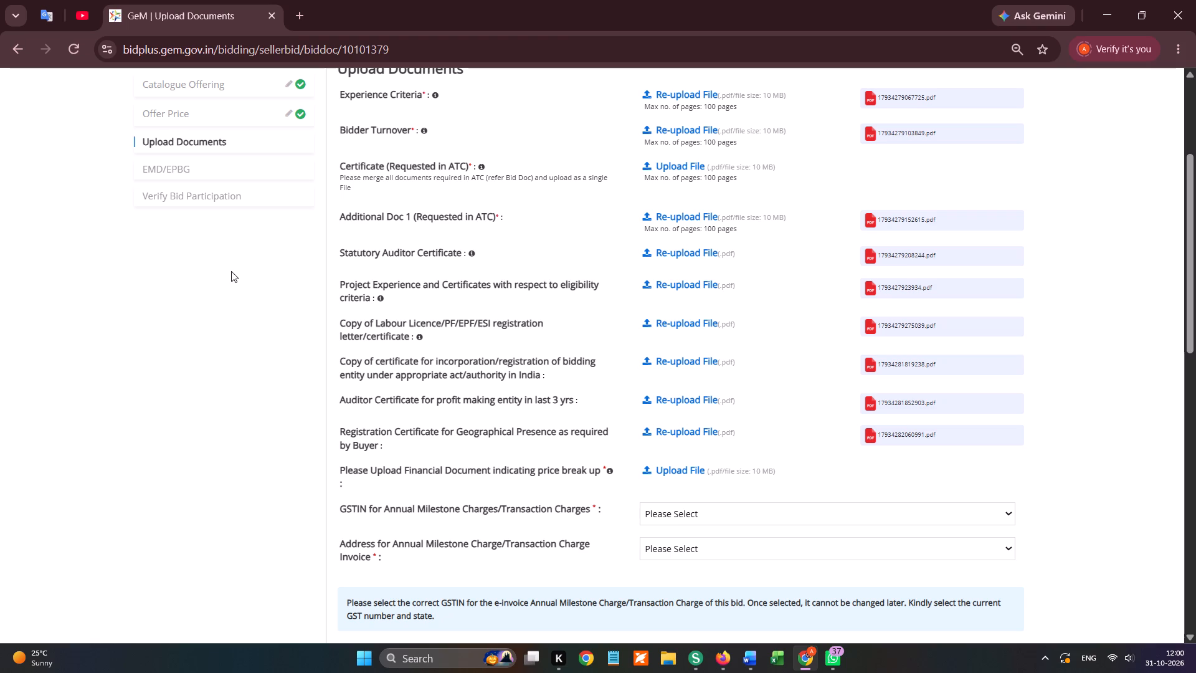
Upload Atc-Nandal-68_merged-321 from Downloads as the Certificate (Requested in ATC).
left_click(647, 156)
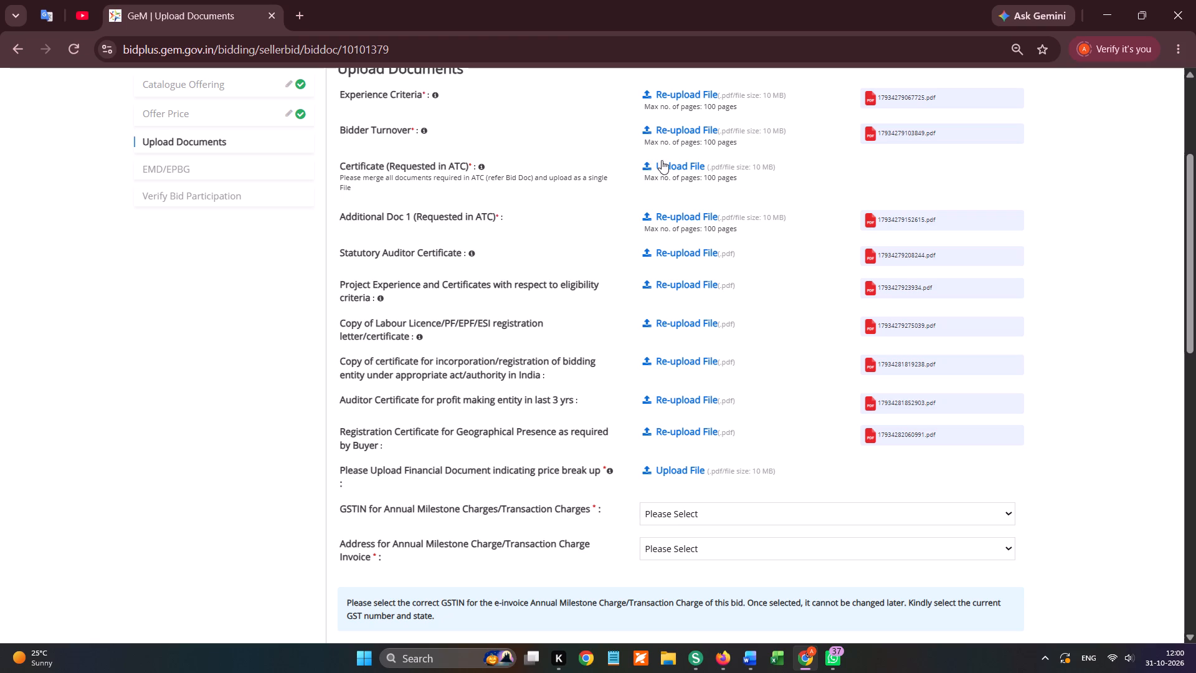
left_click(666, 162)
scroll(107, 187, "up", 5)
left_click(81, 219)
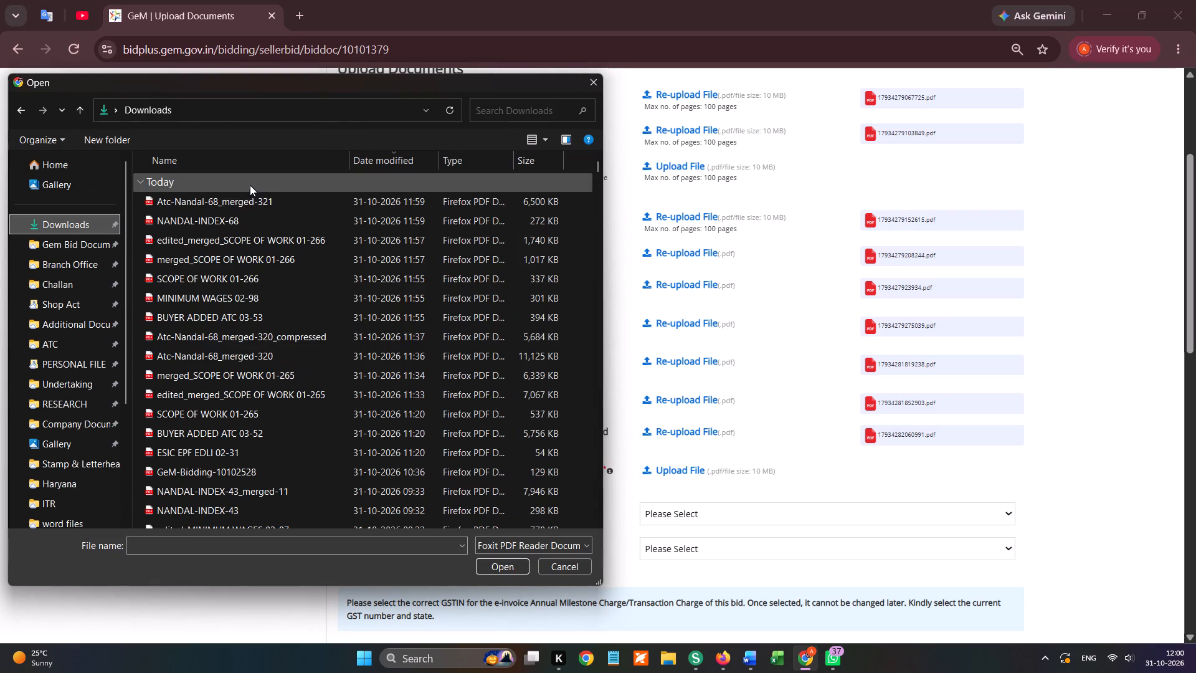
double_click(292, 199)
Switch to the bid tracking sheet in Firefox to consult the GEM/2026/B/8218124 row.
scroll(736, 231, "down", 1)
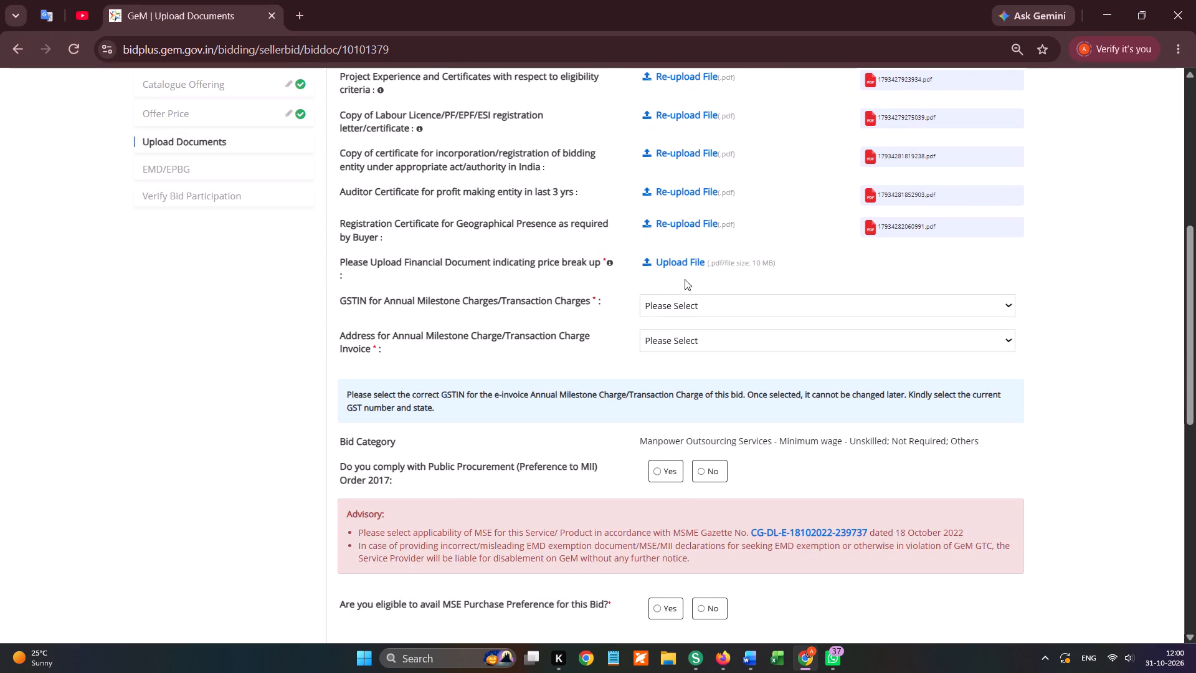
key("alt+Tab")
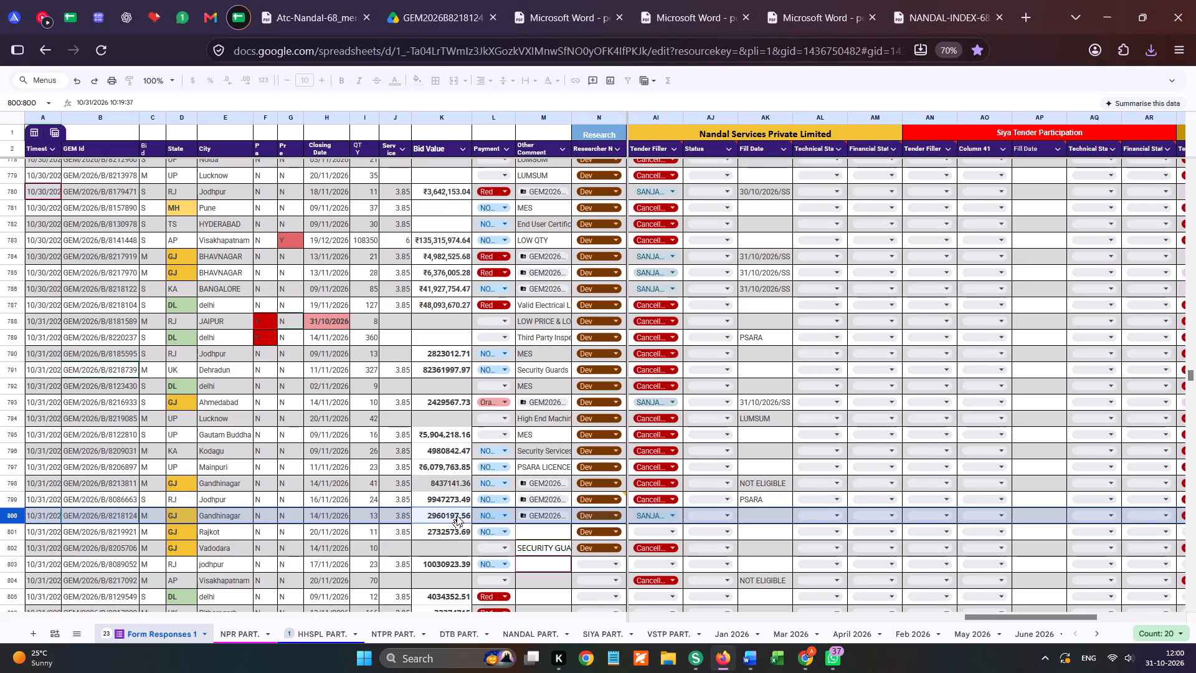
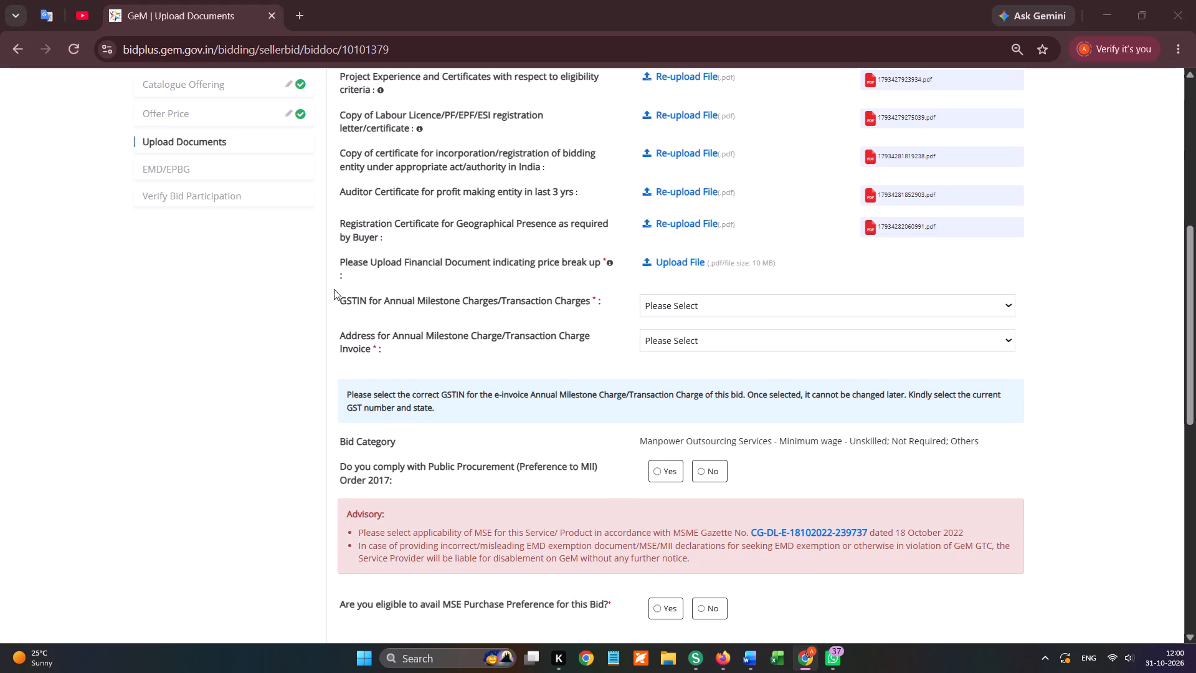
Upload startup-msme-certificate-nandal from Gem Bid Documents - Nandal as the financial document indicating price break up.
scroll(102, 255, "up", 3)
left_click(90, 227)
left_click(90, 242)
scroll(192, 383, "down", 6)
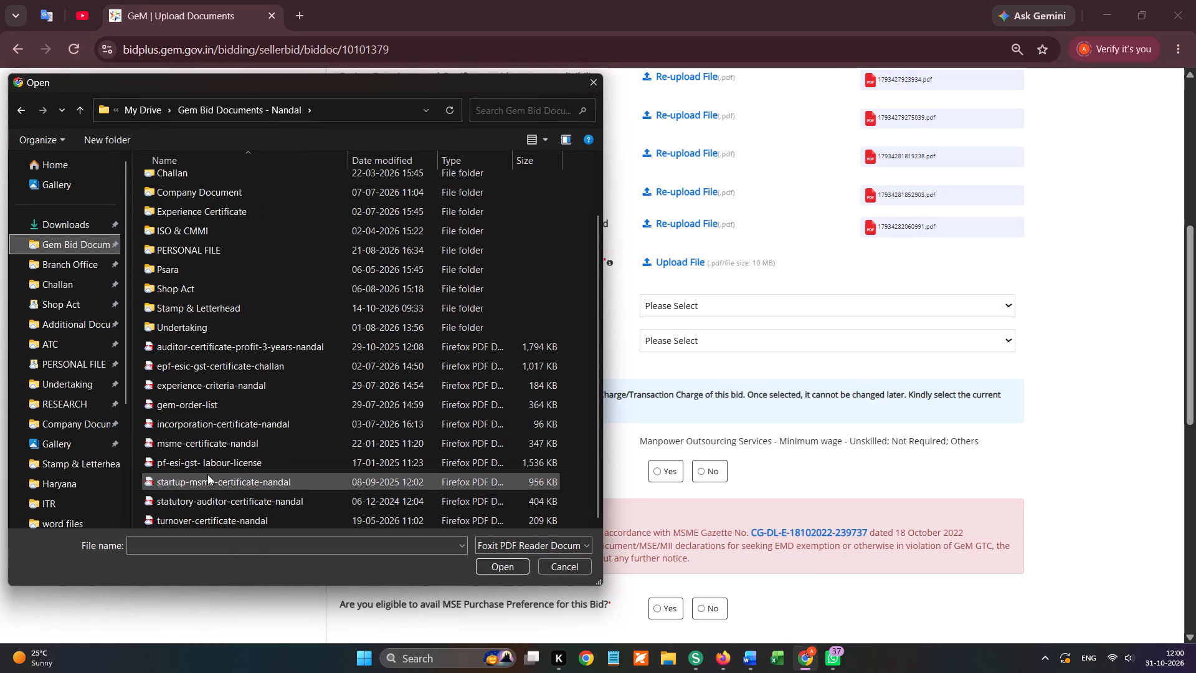
double_click(207, 480)
Choose the registered GSTIN and the company's Delhi address for the annual milestone/transaction charges, and confirm both selections.
left_click(682, 303)
left_click(682, 303)
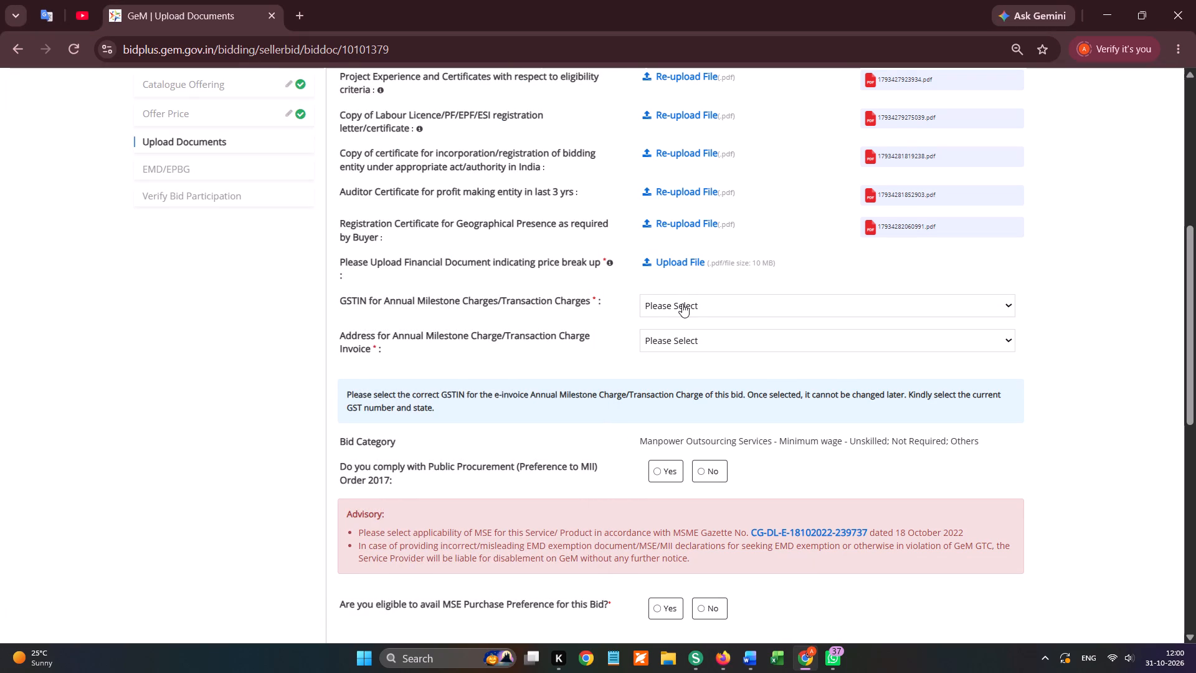
left_click(682, 310)
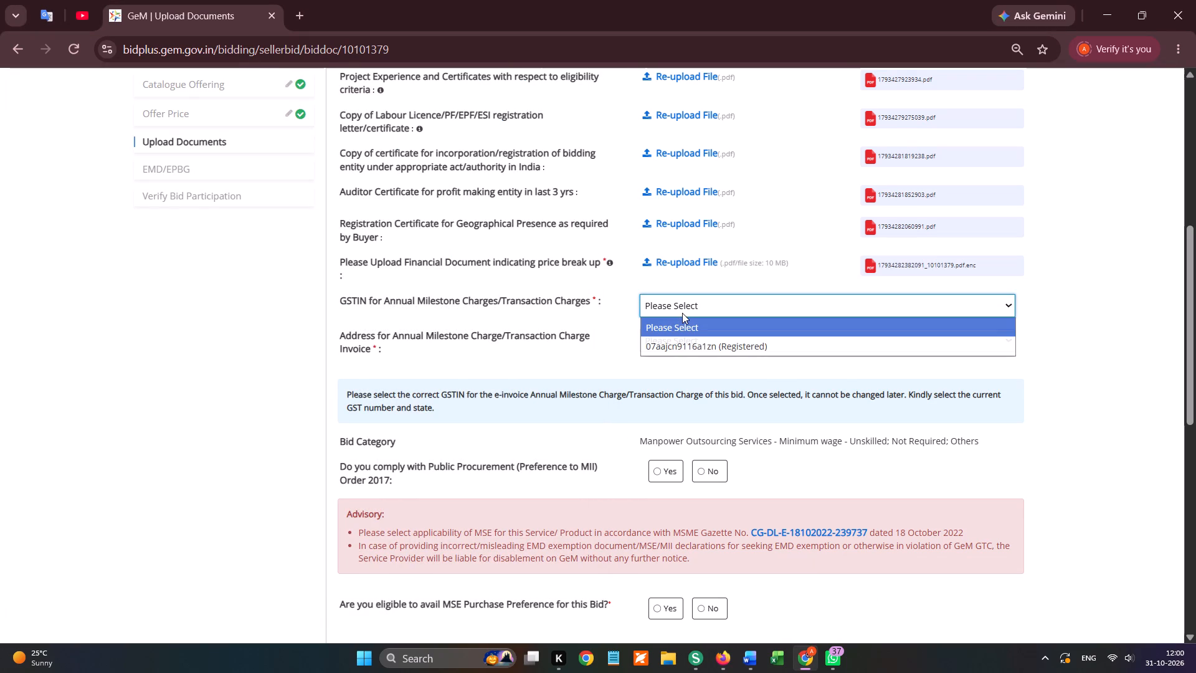
left_click(683, 338)
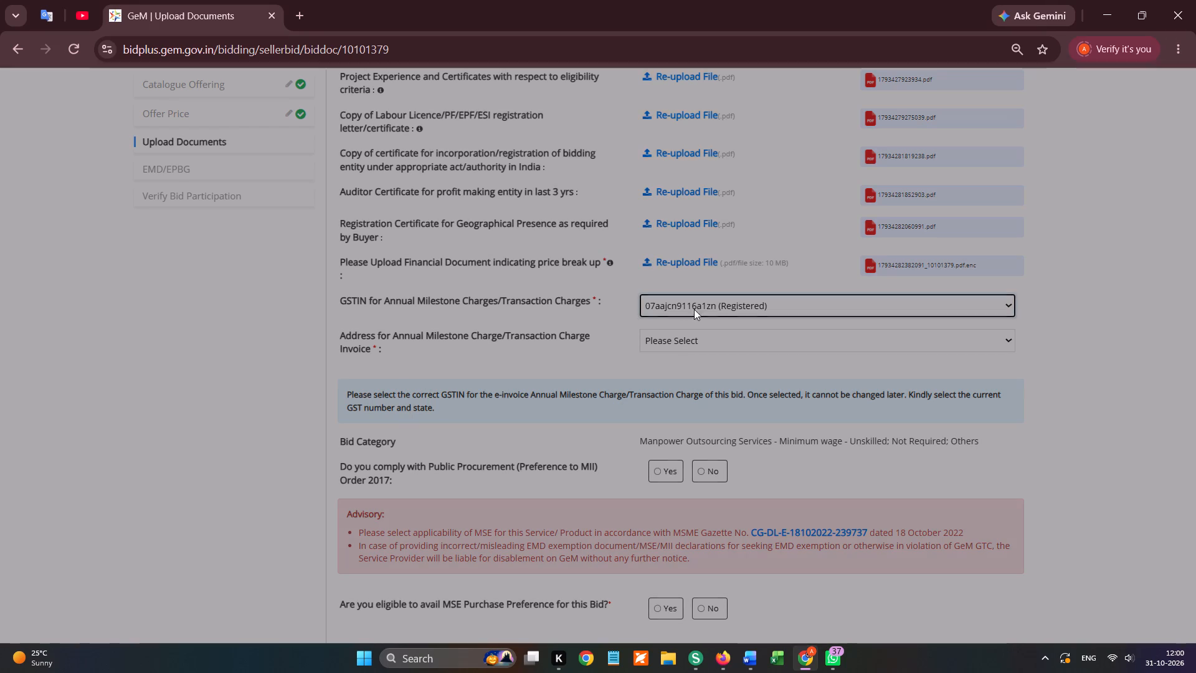
left_click(745, 162)
left_click(697, 335)
left_click(690, 372)
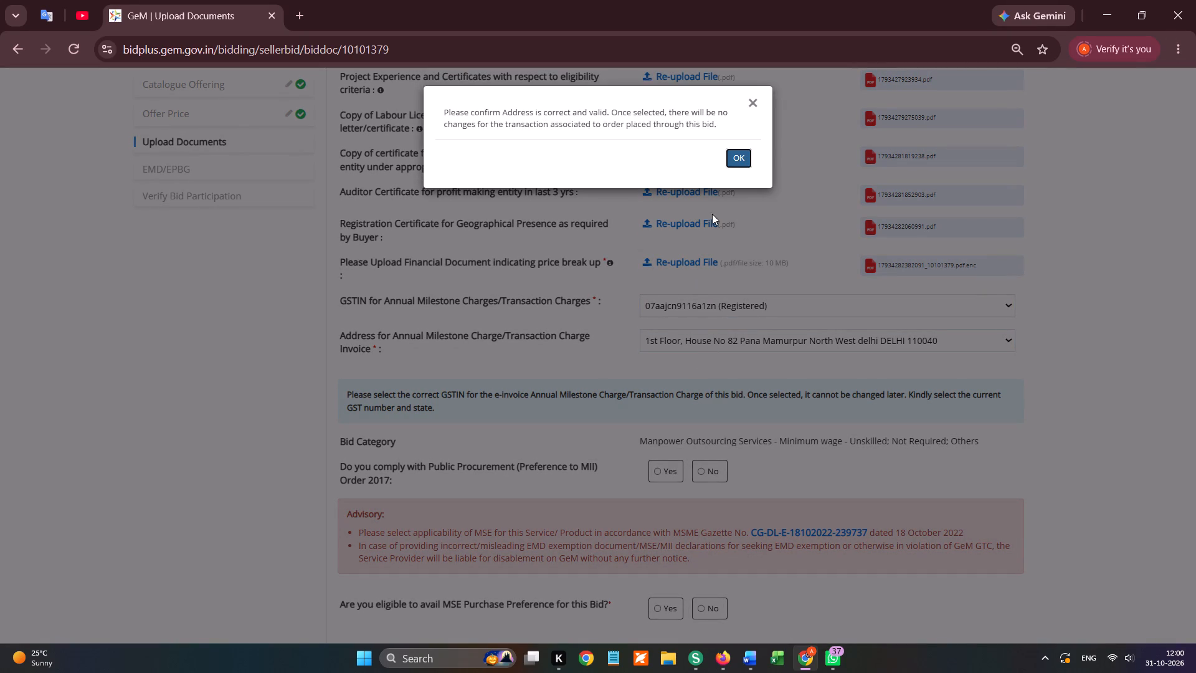
left_click(732, 158)
Answer Yes to compliance with the Public Procurement (Preference to MII) Order 2017 and to MSE Purchase Preference eligibility.
left_click(654, 465)
left_click(661, 469)
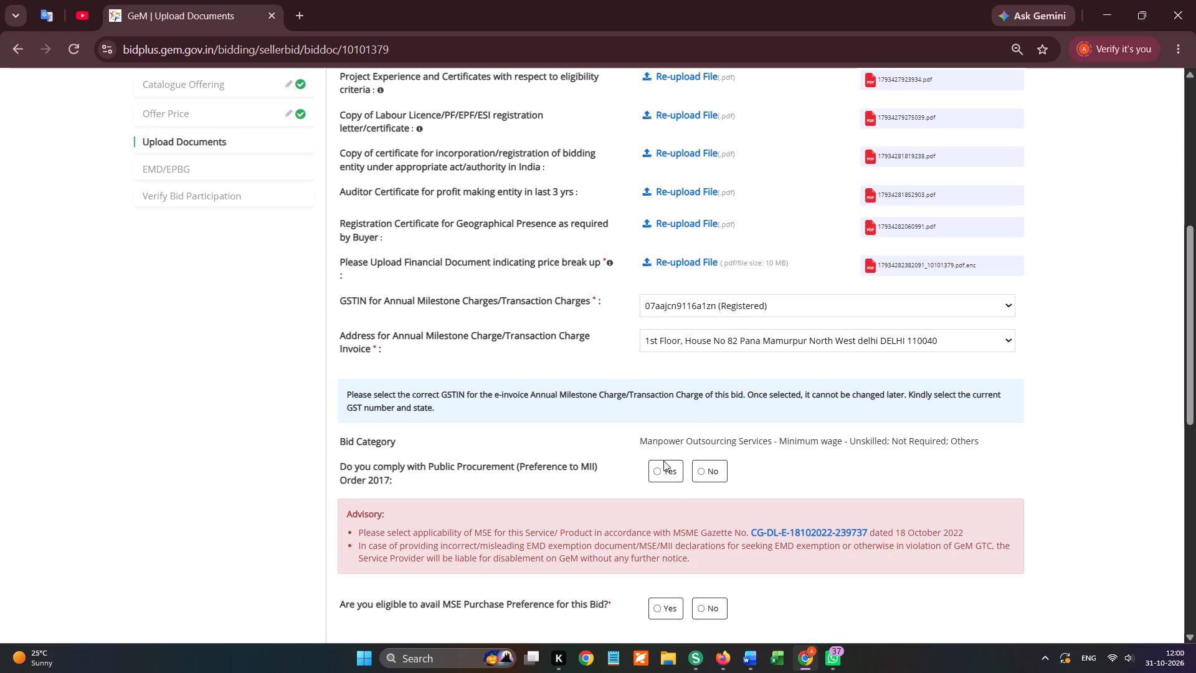
left_click(657, 471)
scroll(657, 471, "down", 1)
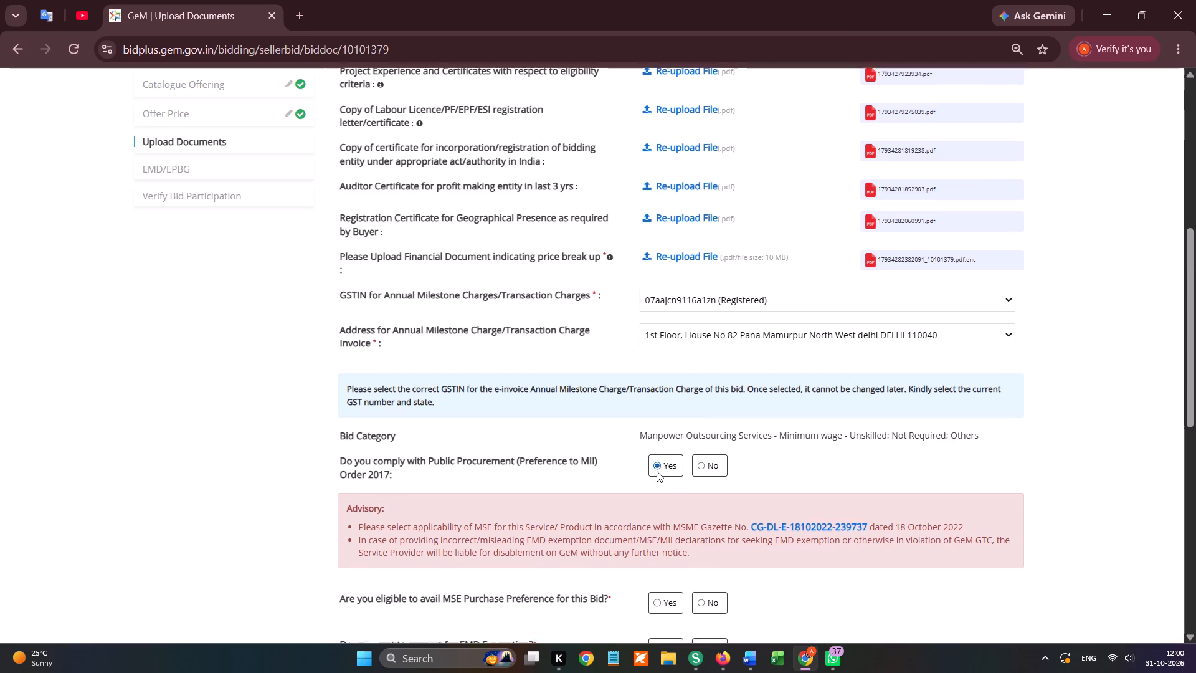
left_click(657, 402)
Upload msme-certificate-nandal from Gem Bid Documents - Nandal as the MSE category certificate.
left_click(665, 427)
scroll(140, 260, "up", 5)
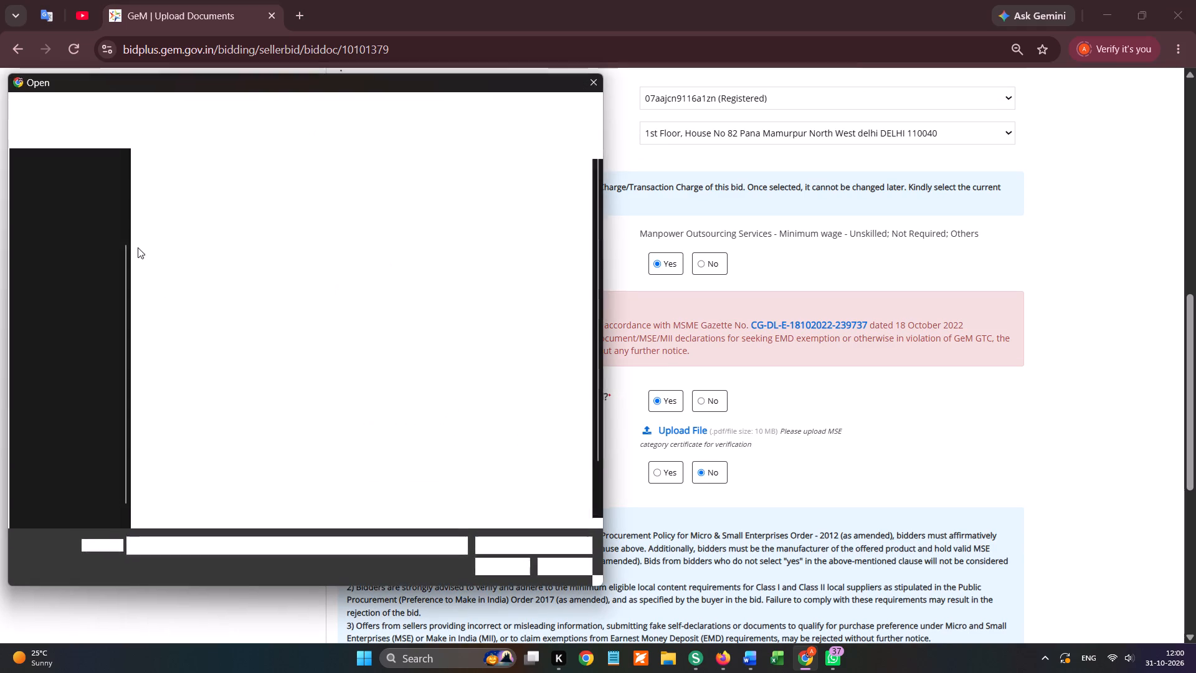
left_click(94, 201)
scroll(92, 232, "up", 5)
left_click(91, 236)
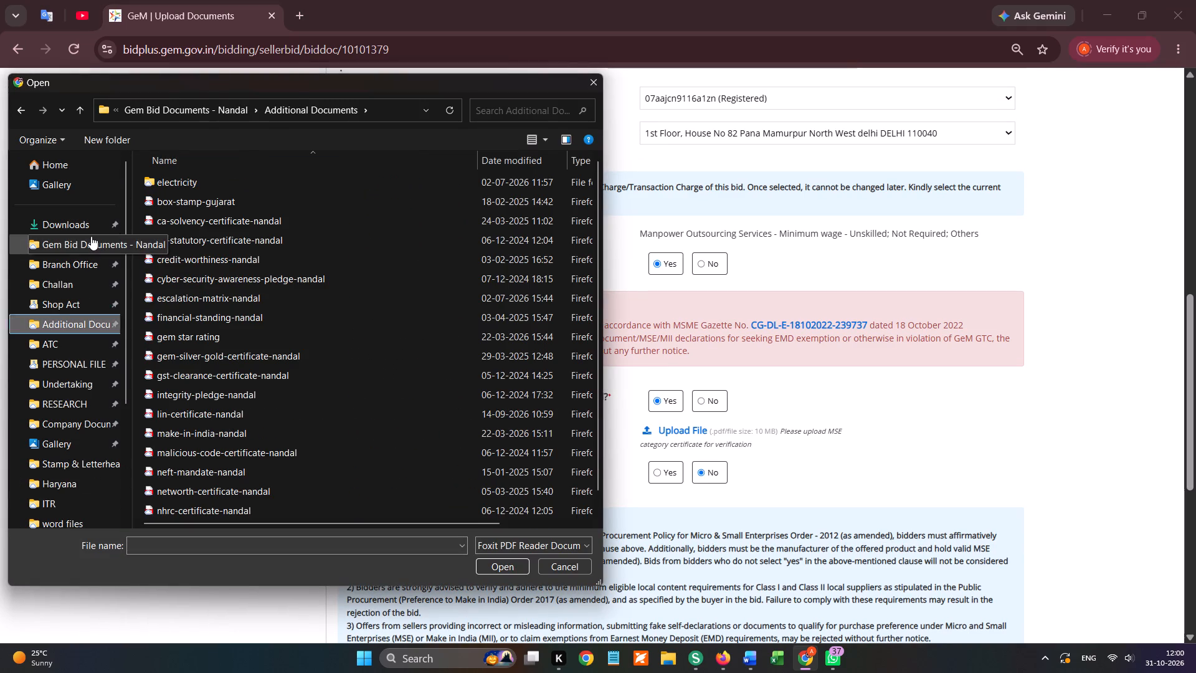
scroll(194, 398, "down", 5)
double_click(187, 443)
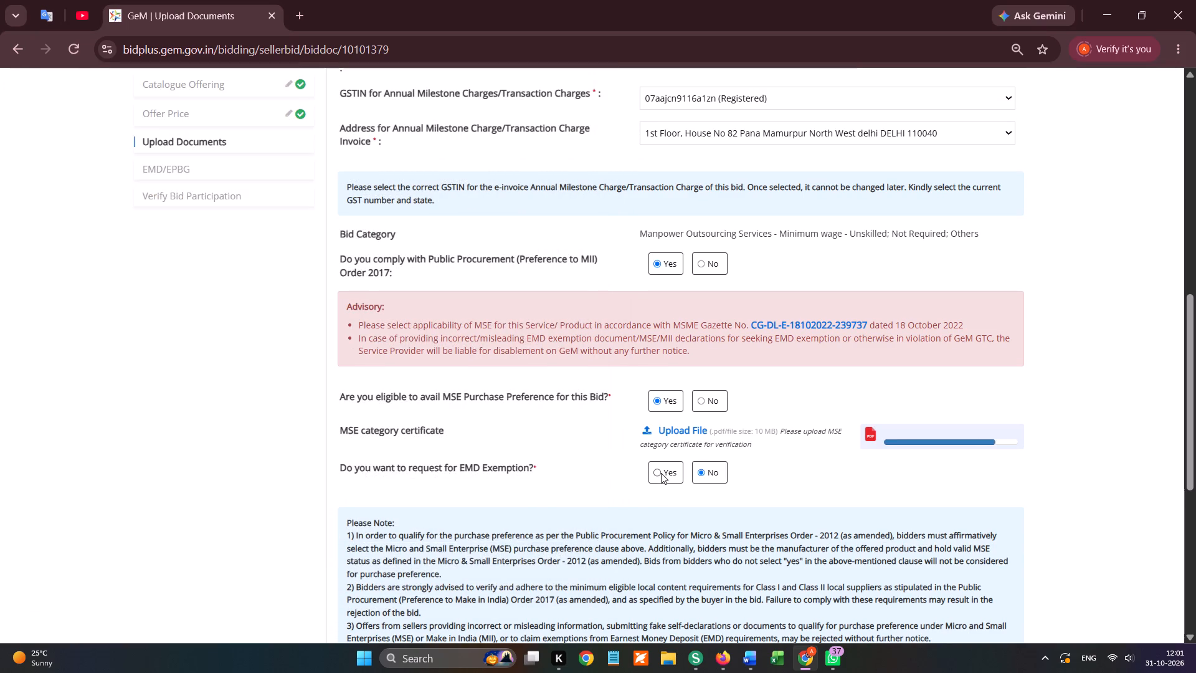
Answer Yes to requesting EMD exemption and set the EMD exemption category to Start-up.
left_click(661, 472)
left_click(668, 502)
left_click(670, 290)
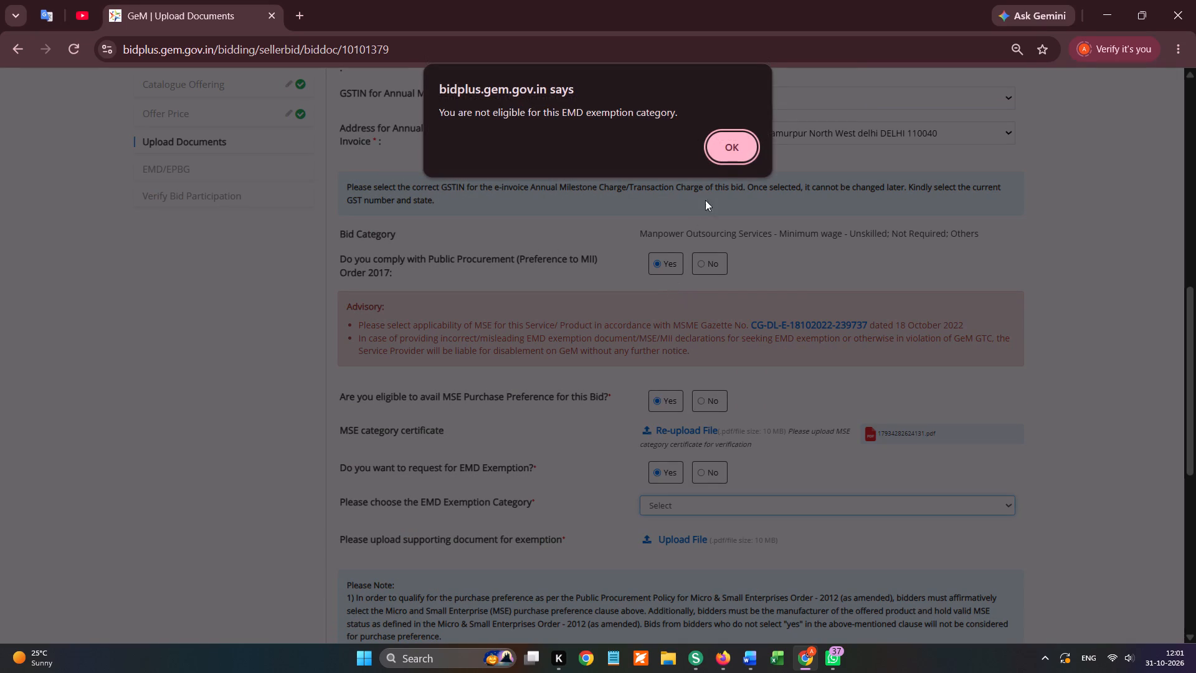
left_click(724, 176)
left_click(734, 146)
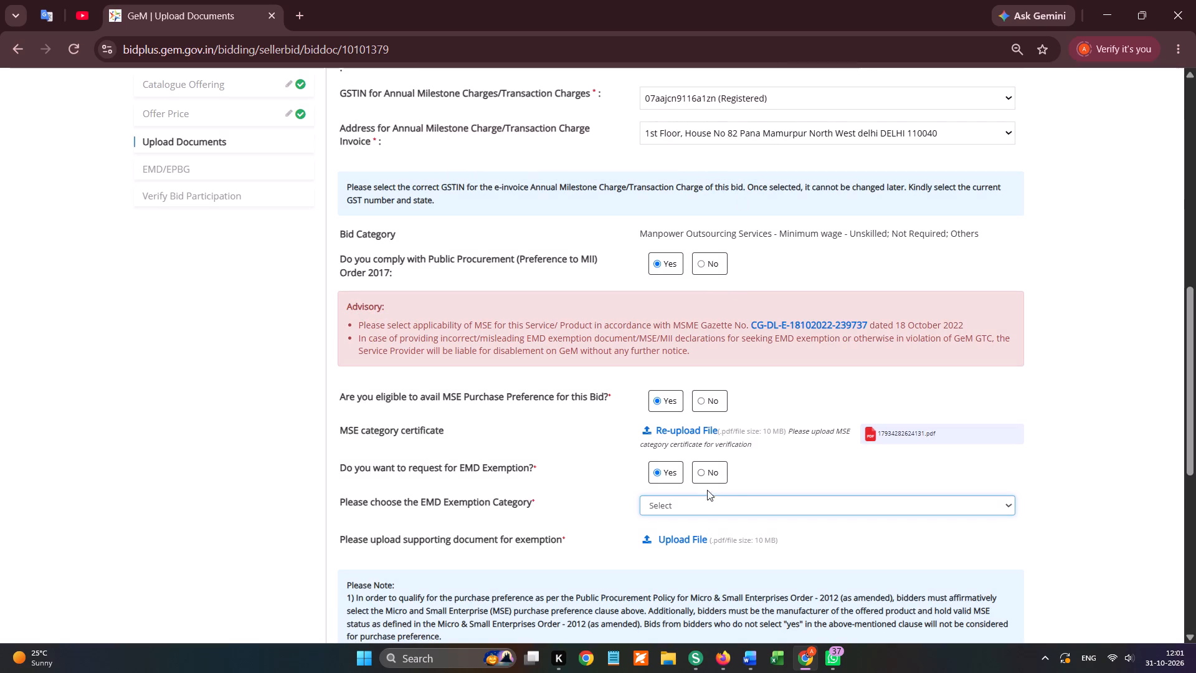
left_click(701, 515)
left_click(676, 285)
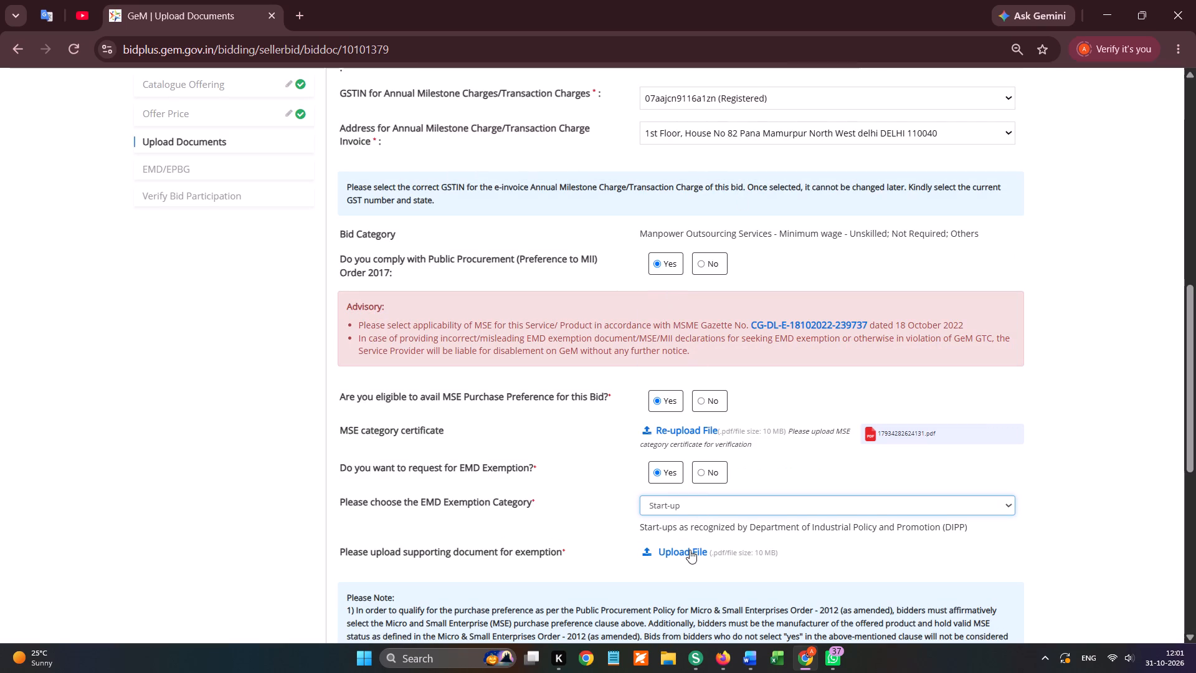
Upload startup-msme-certificate-nandal from Gem Bid Documents - Nandal as the supporting document for the EMD exemption.
left_click(690, 550)
scroll(118, 276, "up", 4)
left_click(102, 250)
scroll(221, 493, "down", 5)
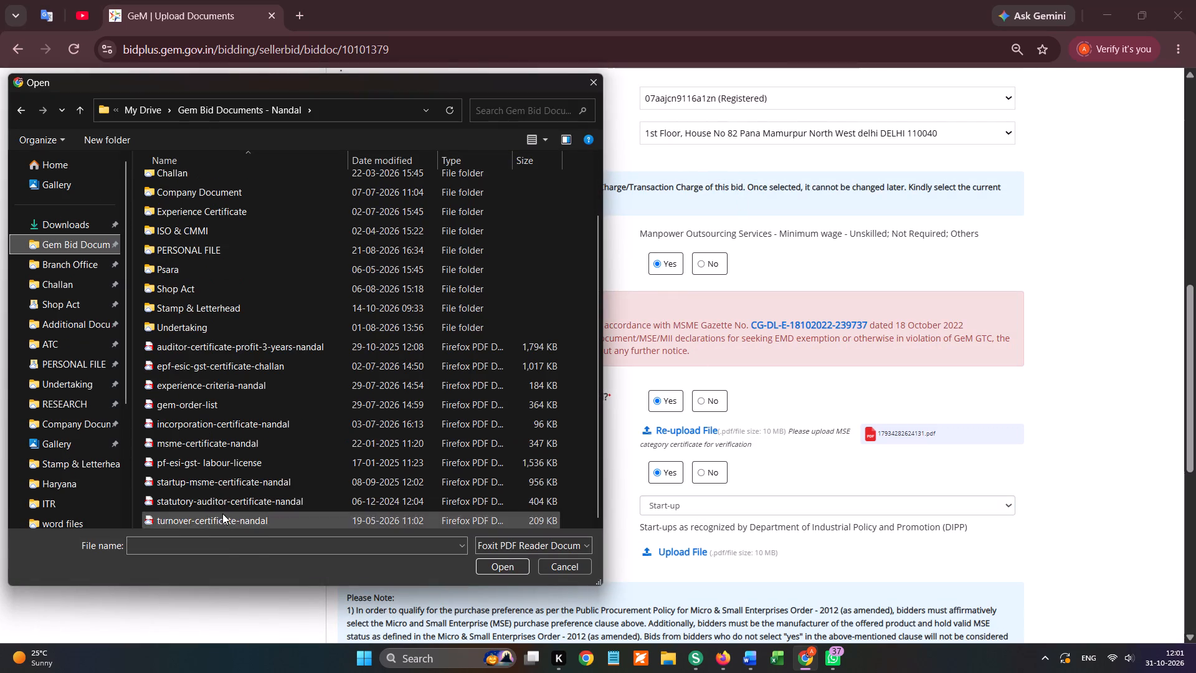
double_click(225, 477)
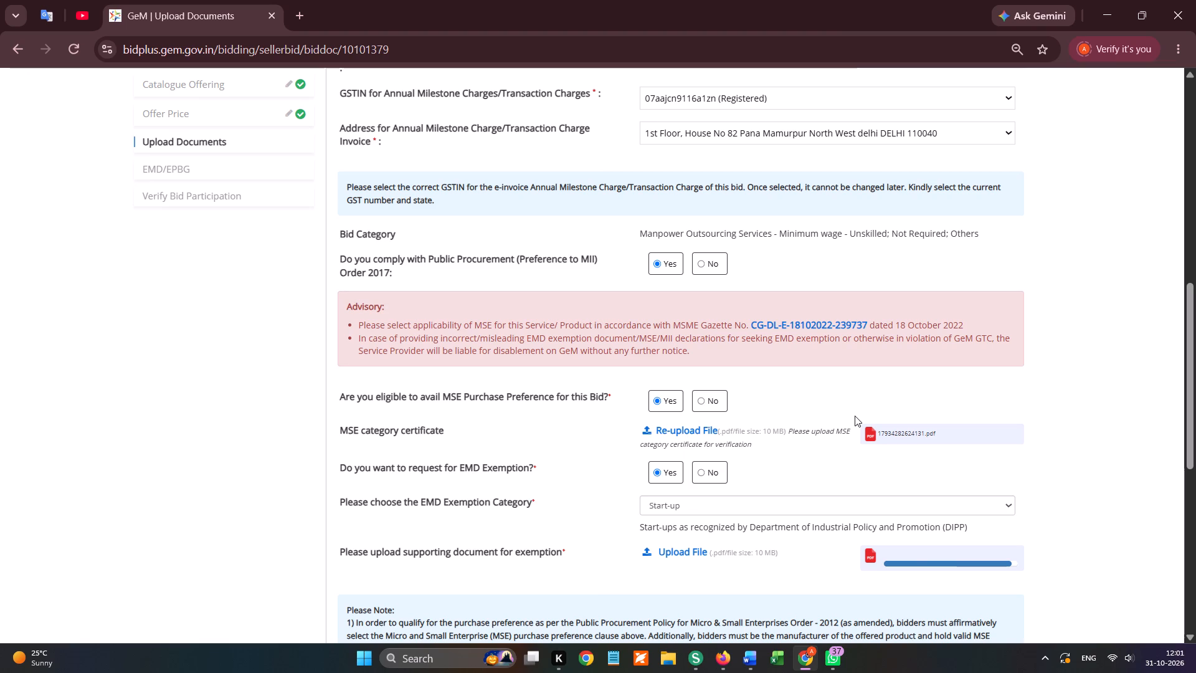
Save the Upload Documents stage of the bid participation and proceed to EMD/EPBG.
scroll(1012, 362, "up", 6)
scroll(1012, 361, "down", 5)
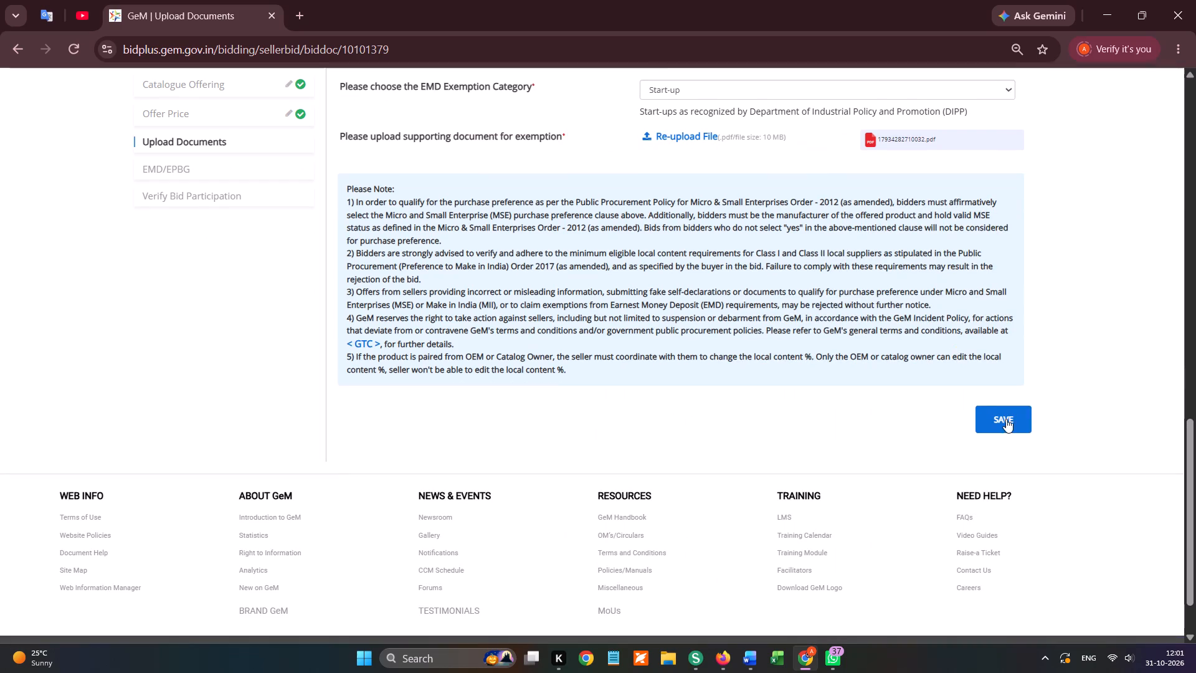
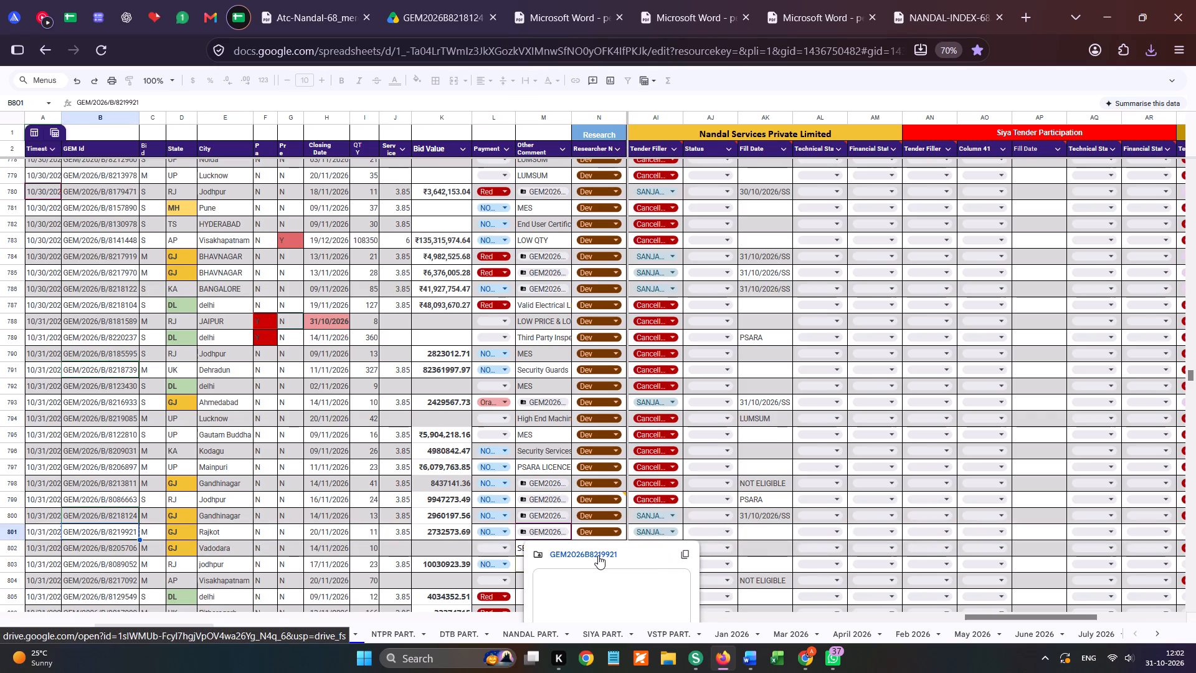
Open the linked Drive folder for bid GEM2026B8219921 and close the previous bid's folder and document tabs.
left_click(605, 558)
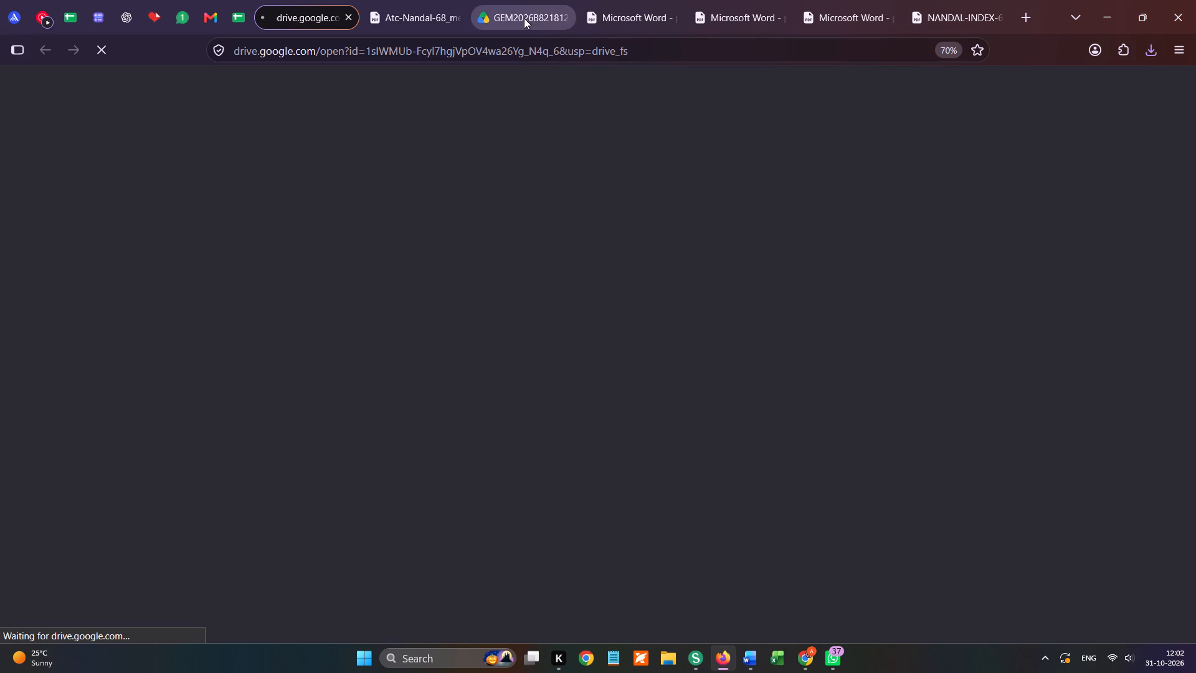
left_click(438, 14)
triple_click(460, 12)
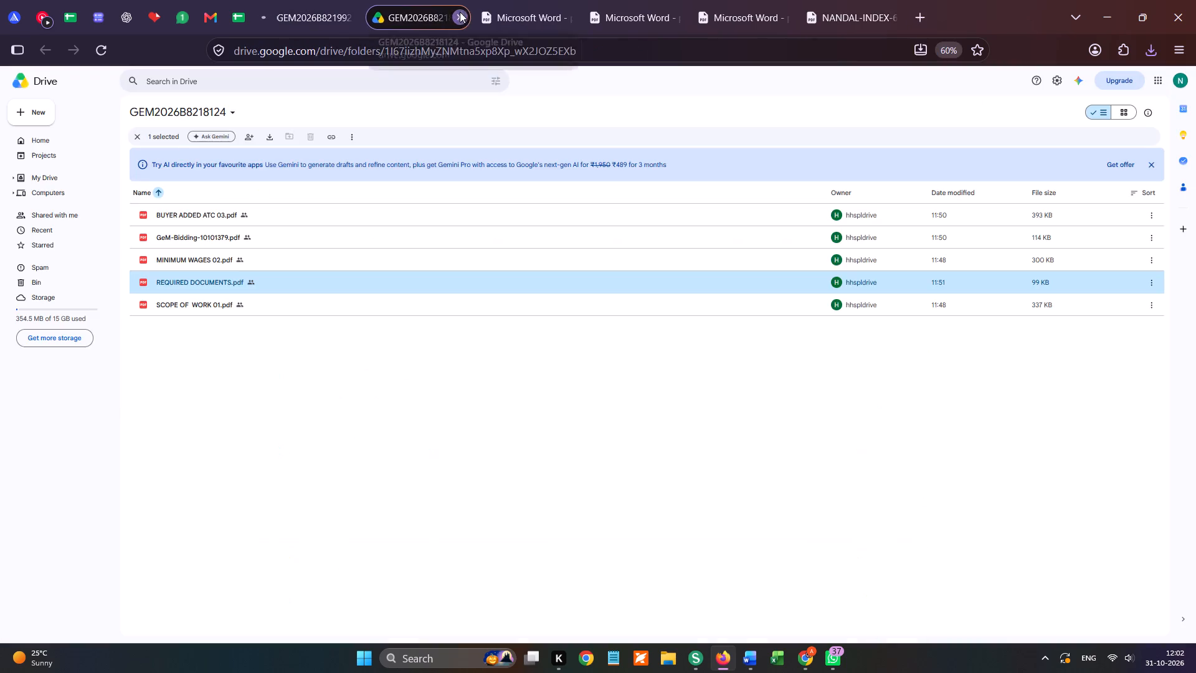
triple_click(460, 12)
left_click(460, 12)
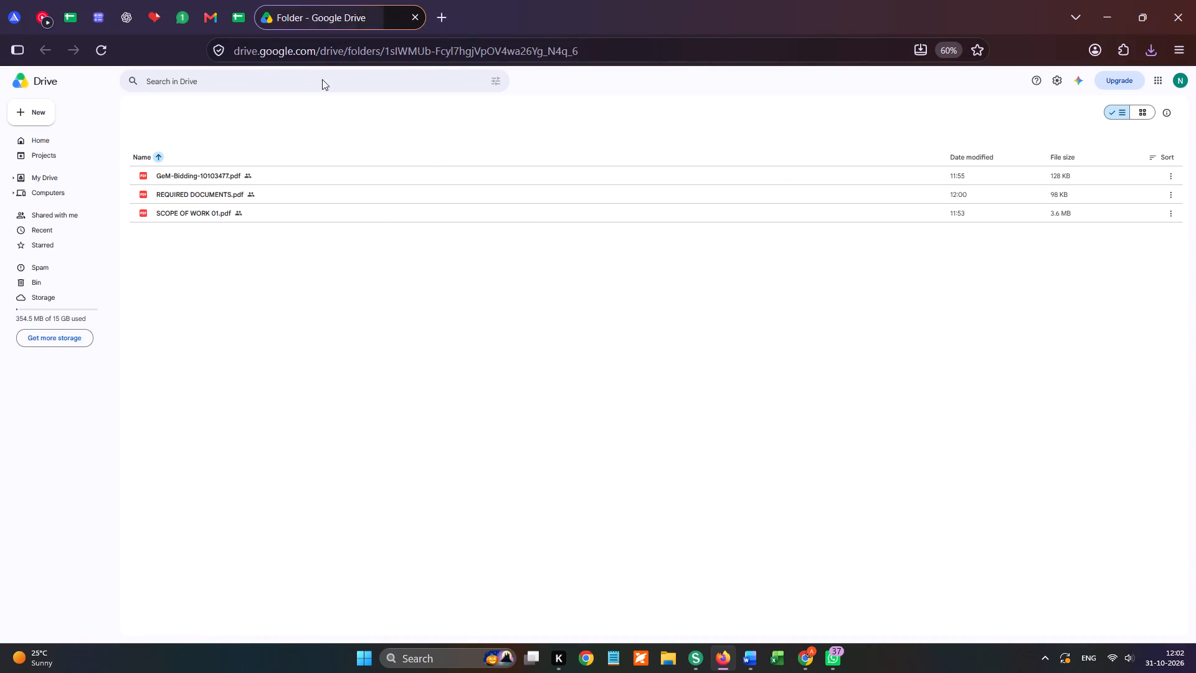
In the tracking sheet, set the DTB Tender Filler for bid GEM/2026/B/8219921 to RAJU.
left_click(236, 15)
scroll(693, 477, "down", 1)
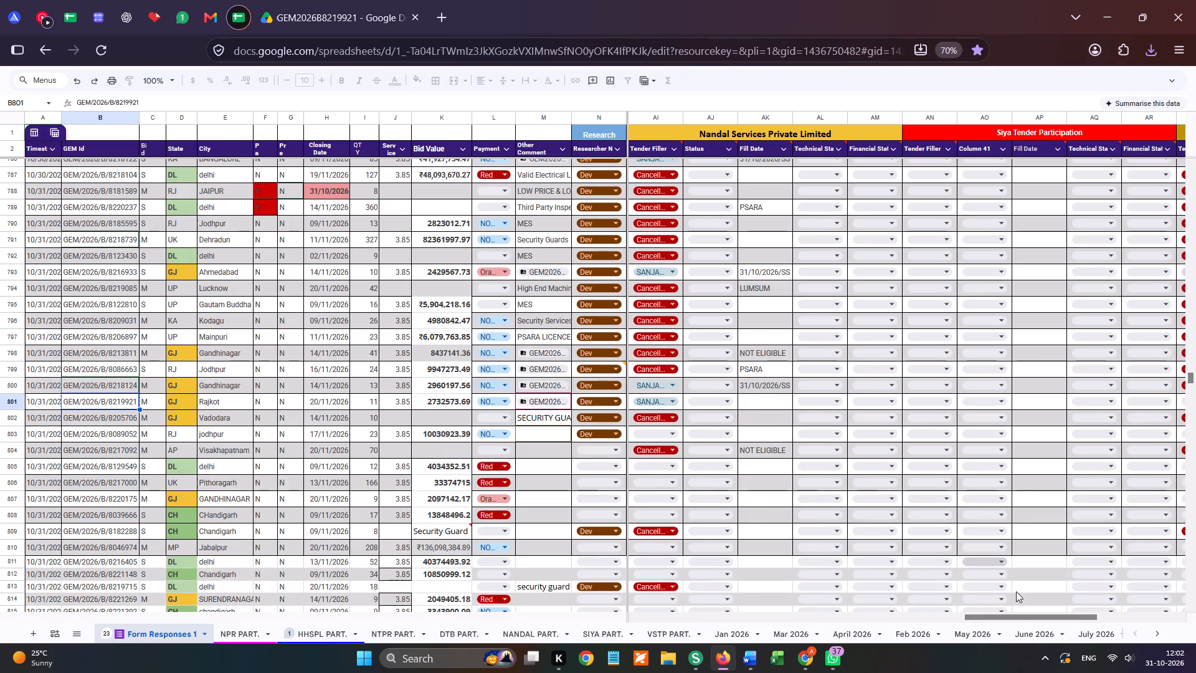
left_click_drag(1018, 614, 918, 603)
left_click(731, 401)
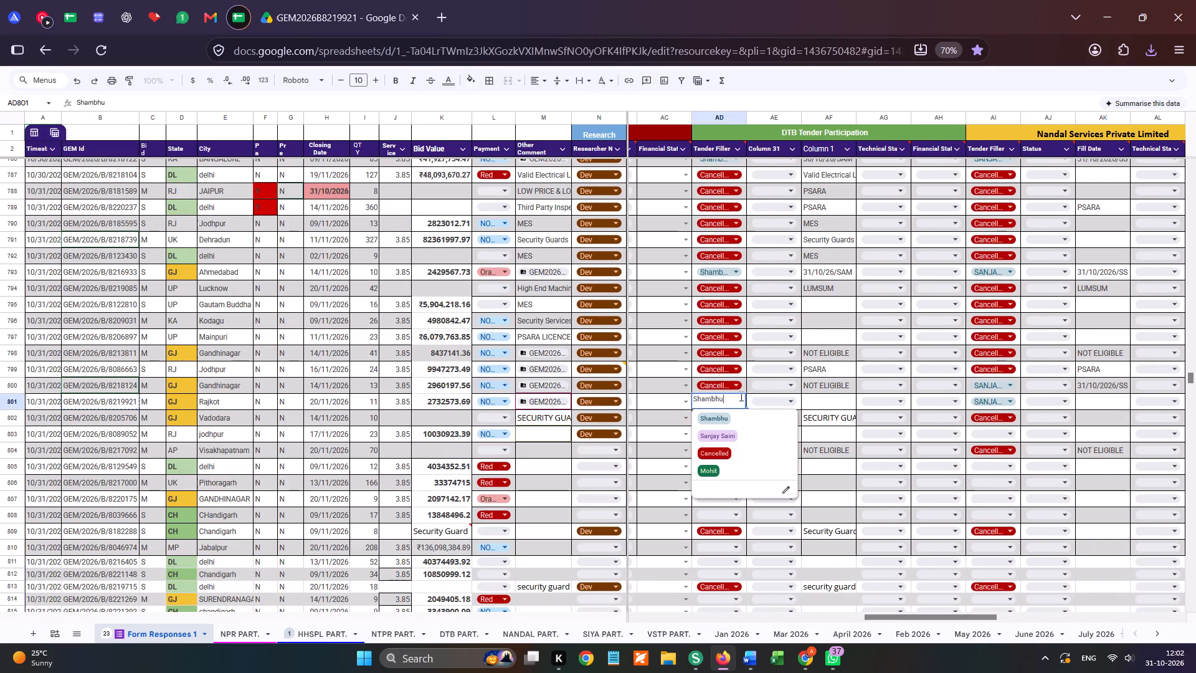
key("Home")
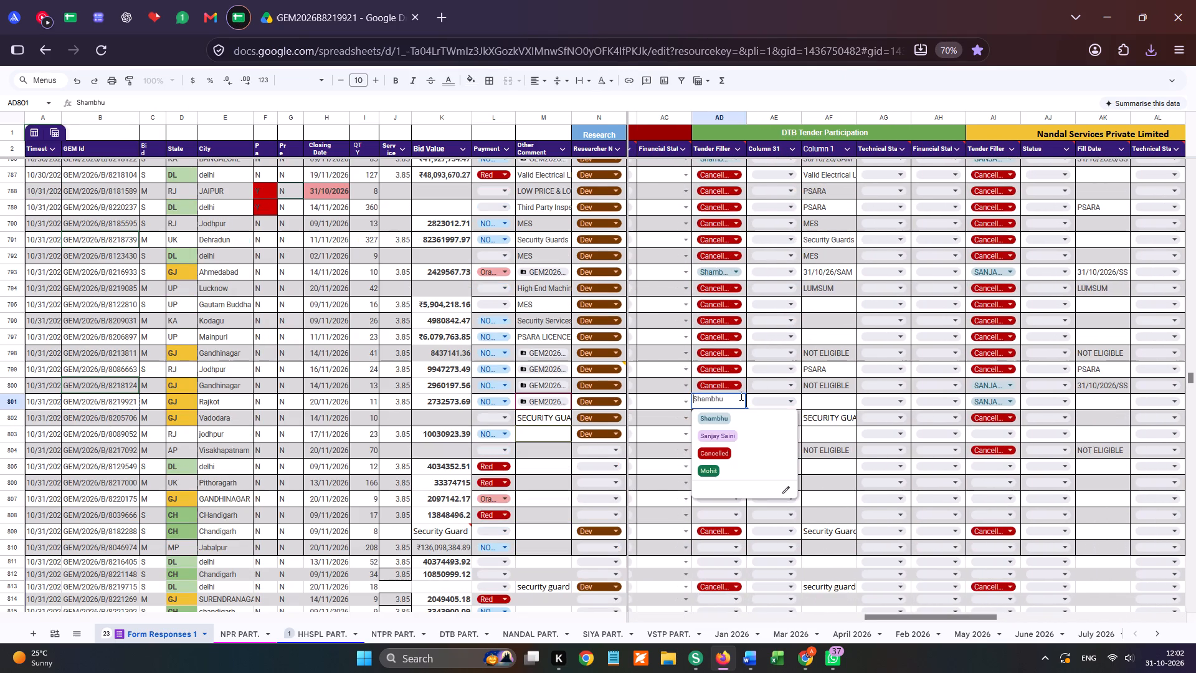
key("ctrl+shift+Right")
key("BackSpace")
type("RAJU")
key("Return")
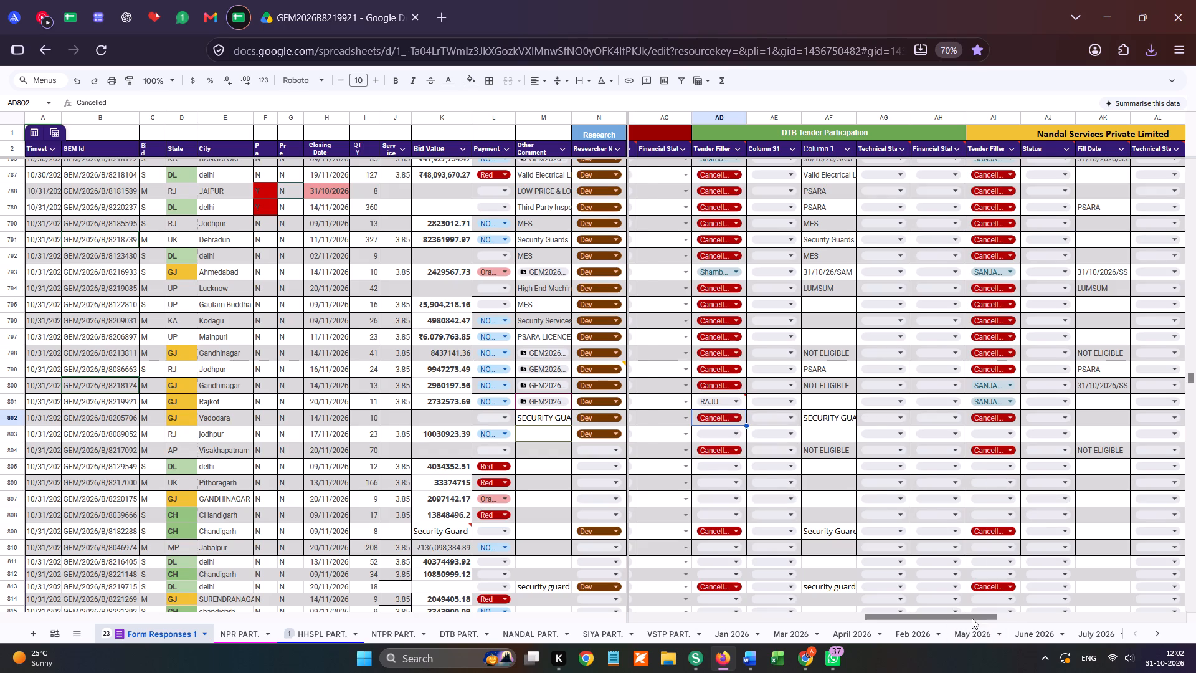
Enter RAJU-31-10-2026 in the DTB Column 1 cell of the GEM/2026/B/8219921 row.
left_click(820, 404)
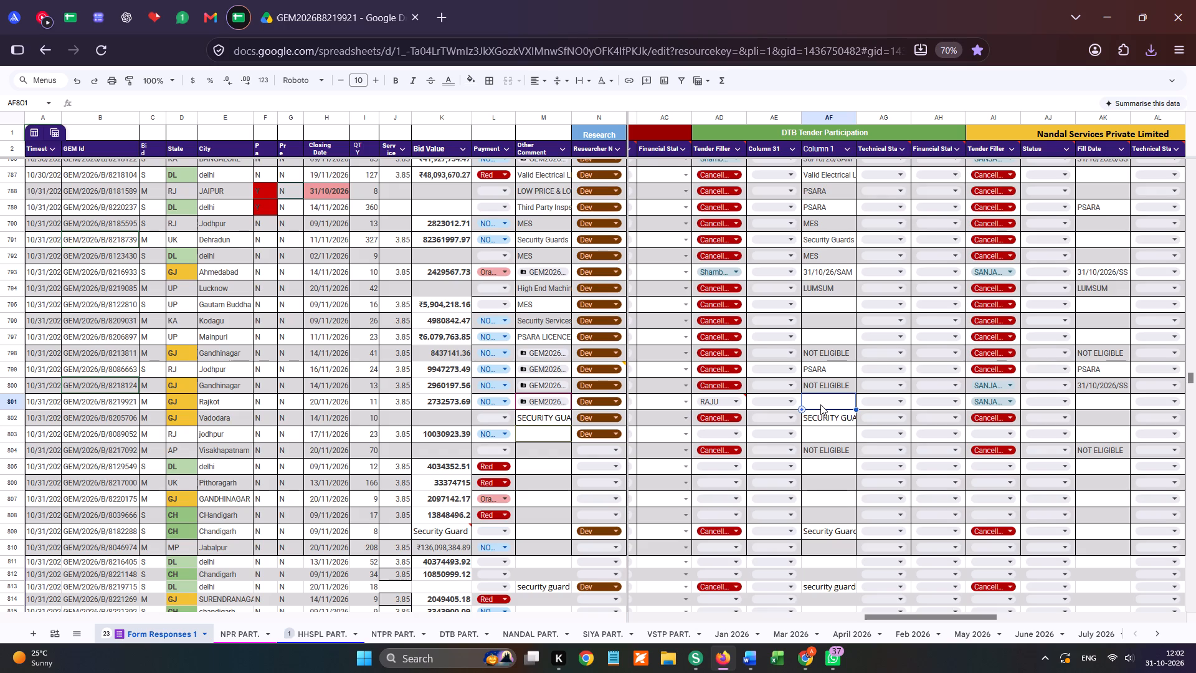
type("RAJU")
key("minus")
key("3")
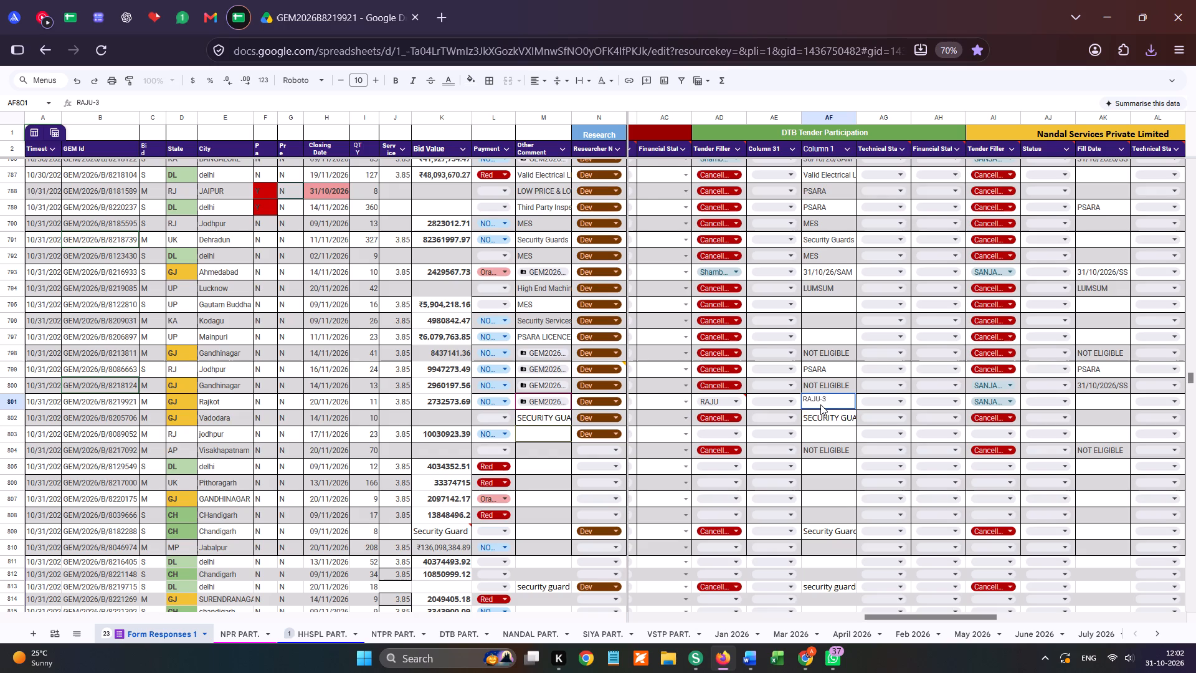
type("1-10-2026")
left_click(809, 464)
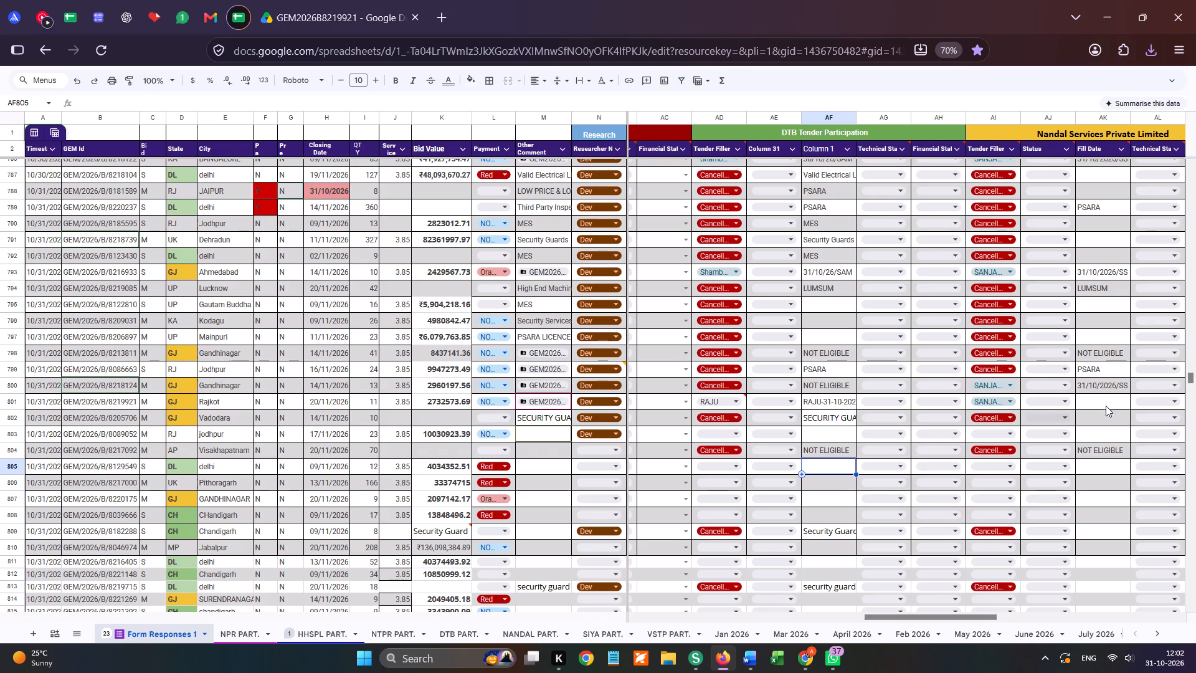
Copy GEM/2026/B/8219921 from the sheet, find it on GeM using Exact Bid Search, and open its bid participation.
left_click(1107, 403)
left_click(7, 404)
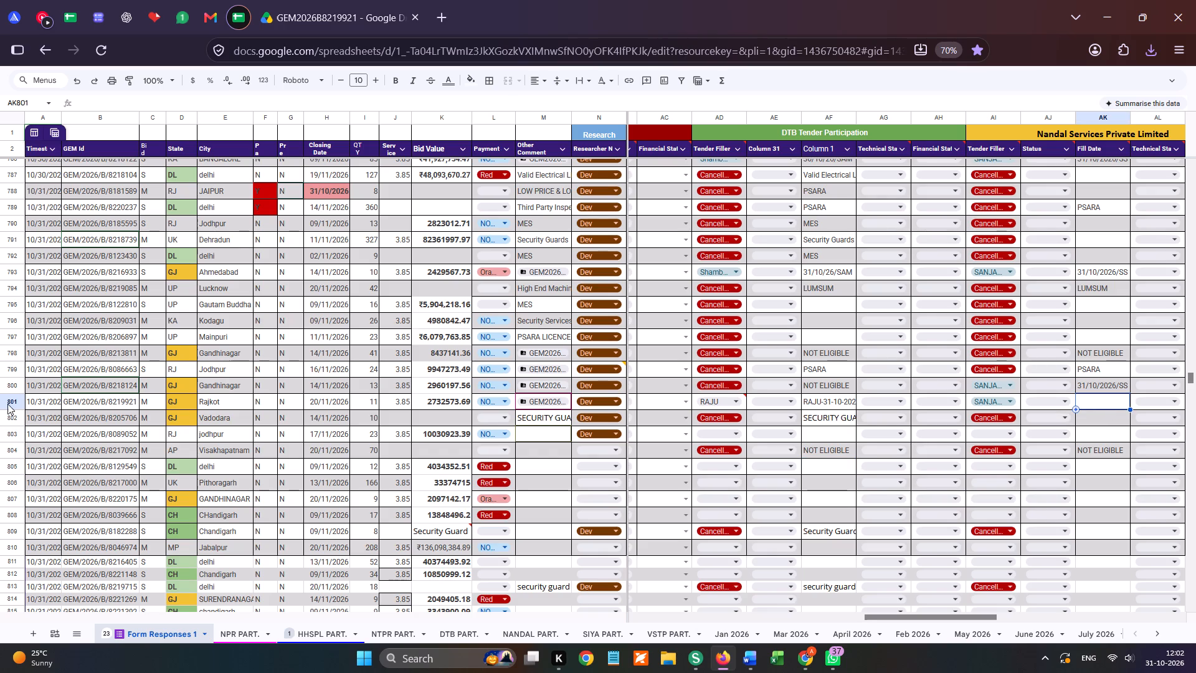
left_click(93, 398)
key("ctrl+c")
key("ctrl+c")
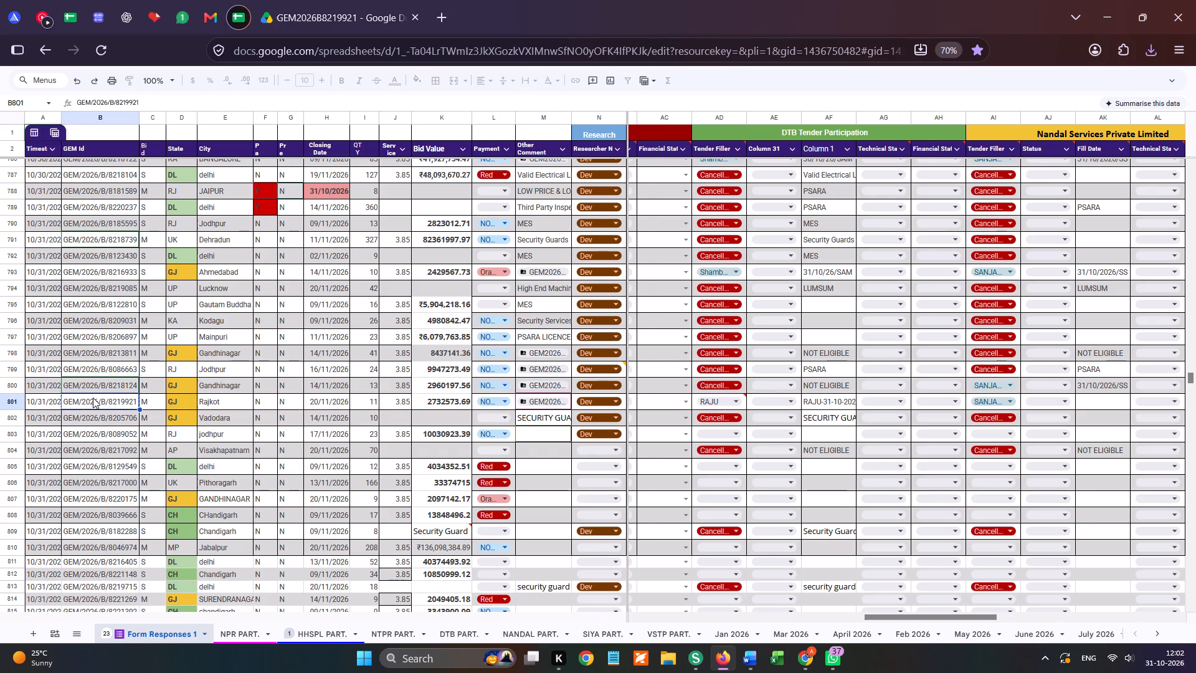
key("ctrl+c")
key("ctrl+c")
left_click_drag(987, 618, 1084, 620)
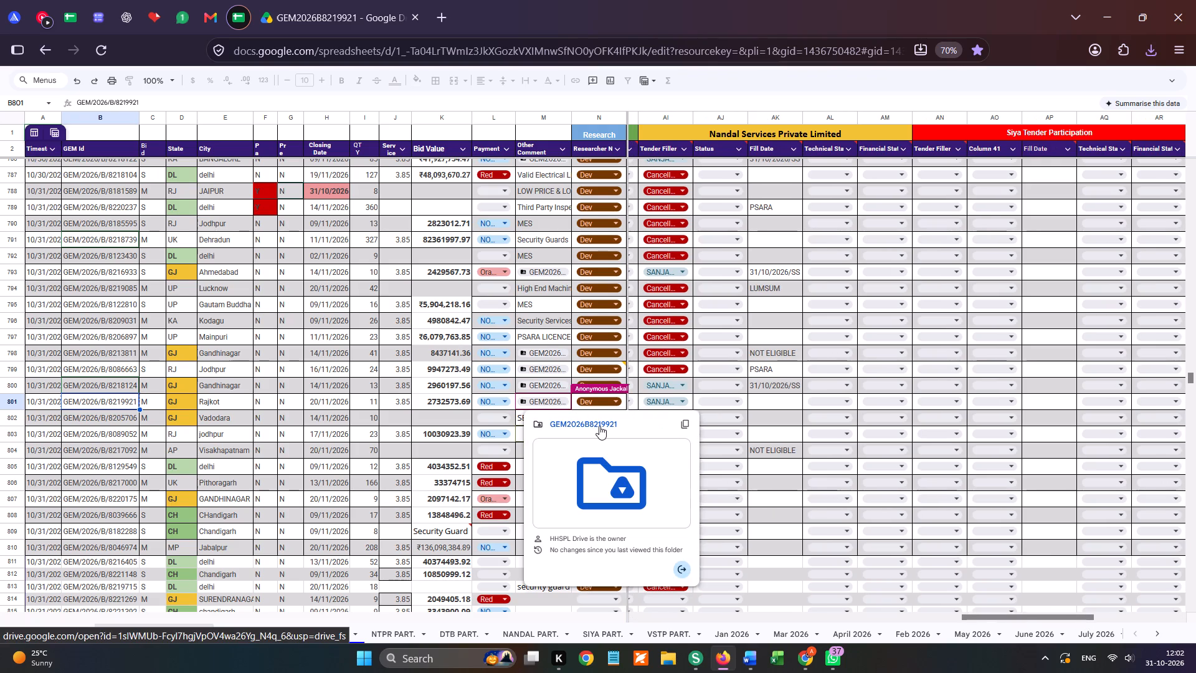
left_click(804, 656)
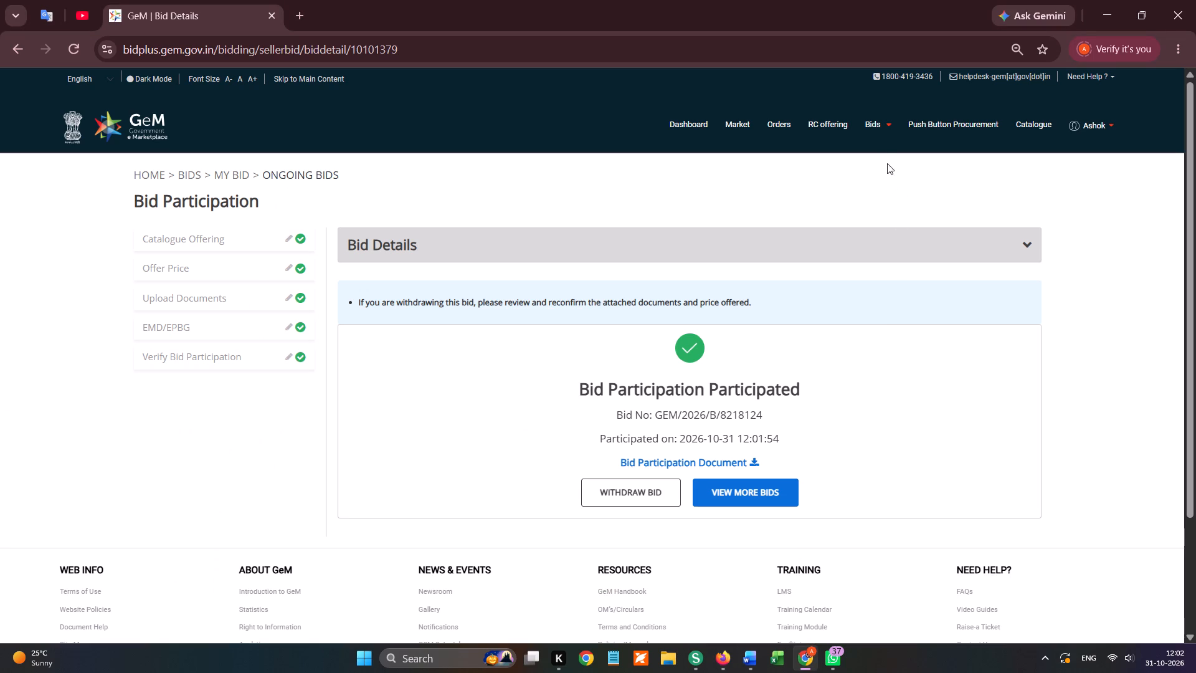
left_click(898, 143)
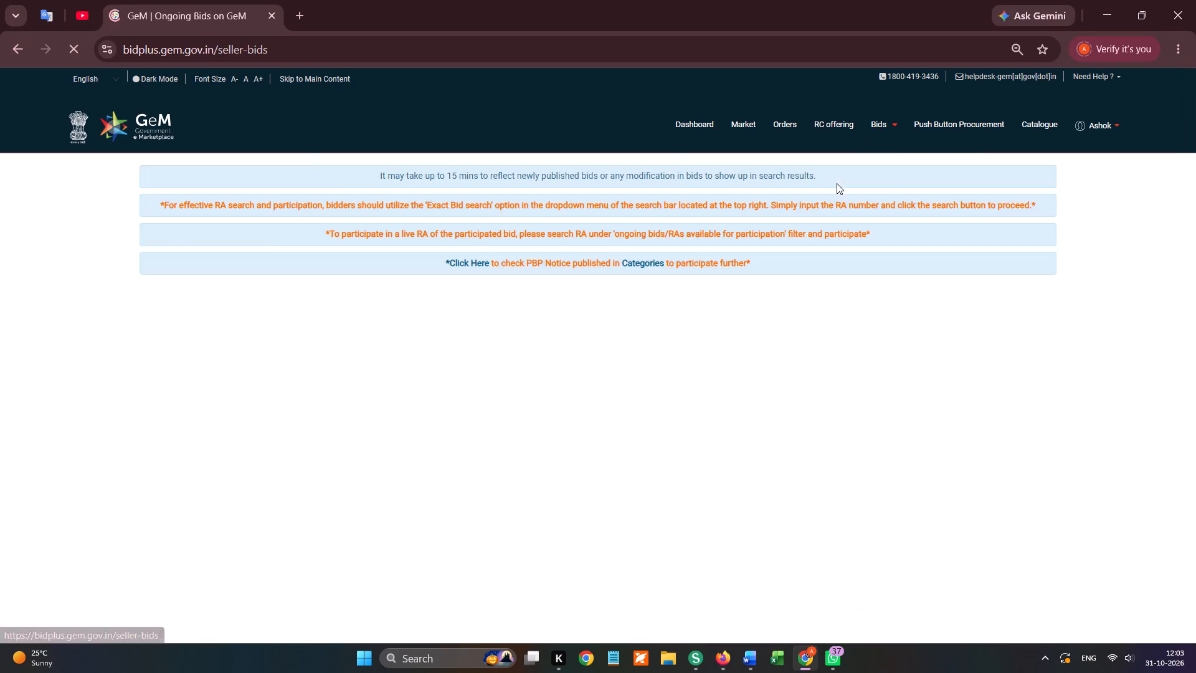
left_click(835, 183, "ctrl")
key("ctrl+v")
left_click(723, 180)
left_click(751, 256)
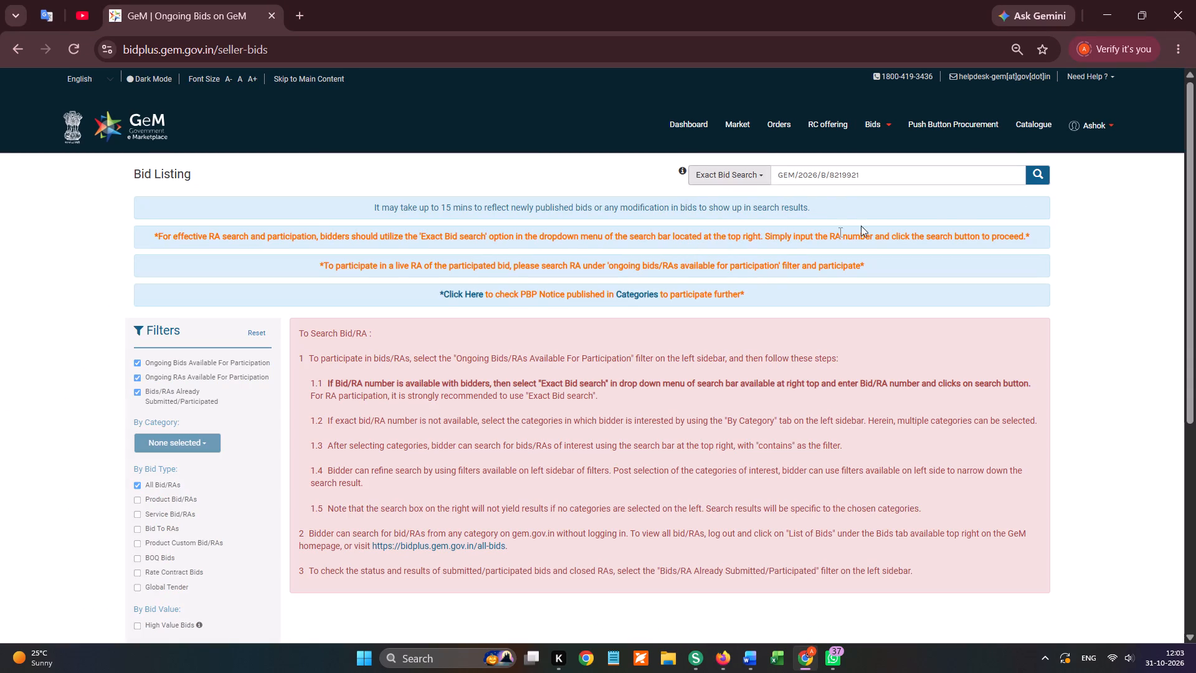
left_click(1033, 175)
left_click(1004, 448)
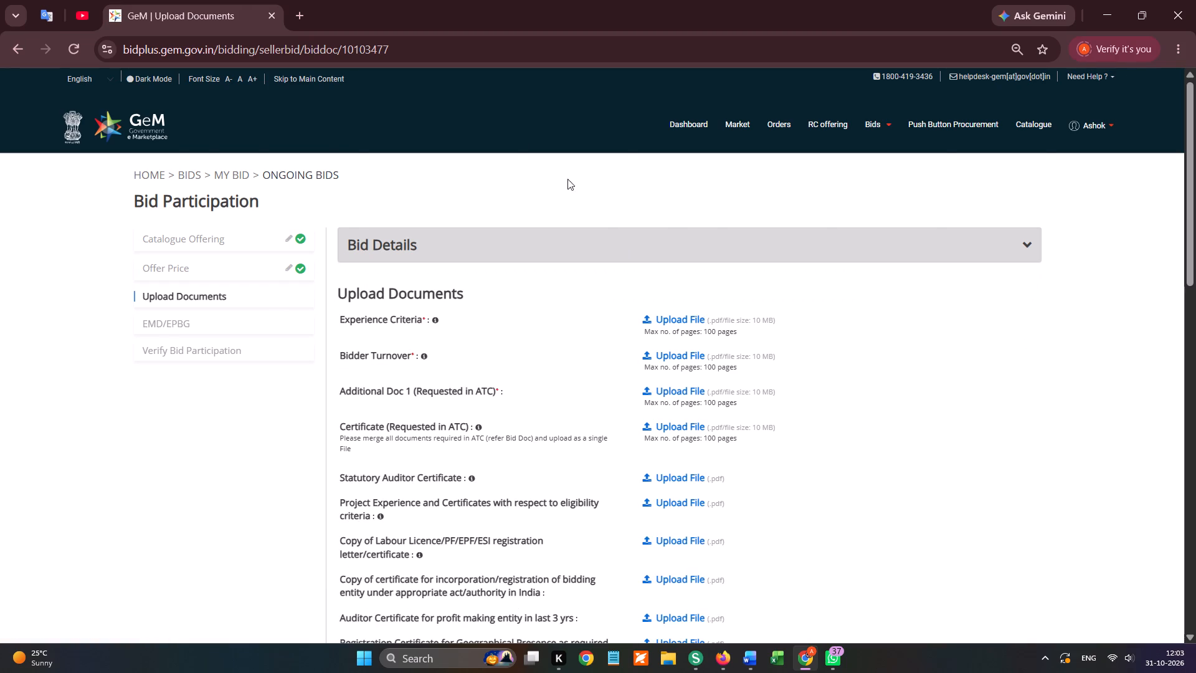
Download SCOPE OF WORK 01.pdf from the GEM2026B8219921 Drive folder and bring up the downloaded copy.
key("alt+Tab")
left_click(310, 16)
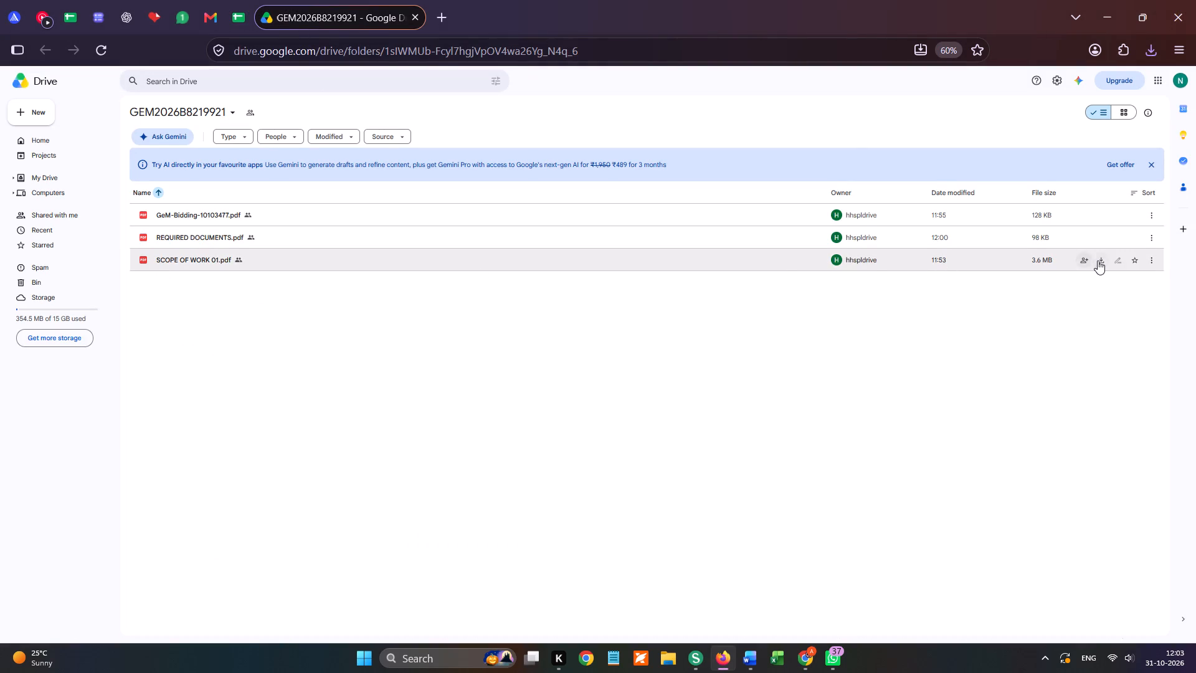
left_click(1098, 260)
left_click(232, 24)
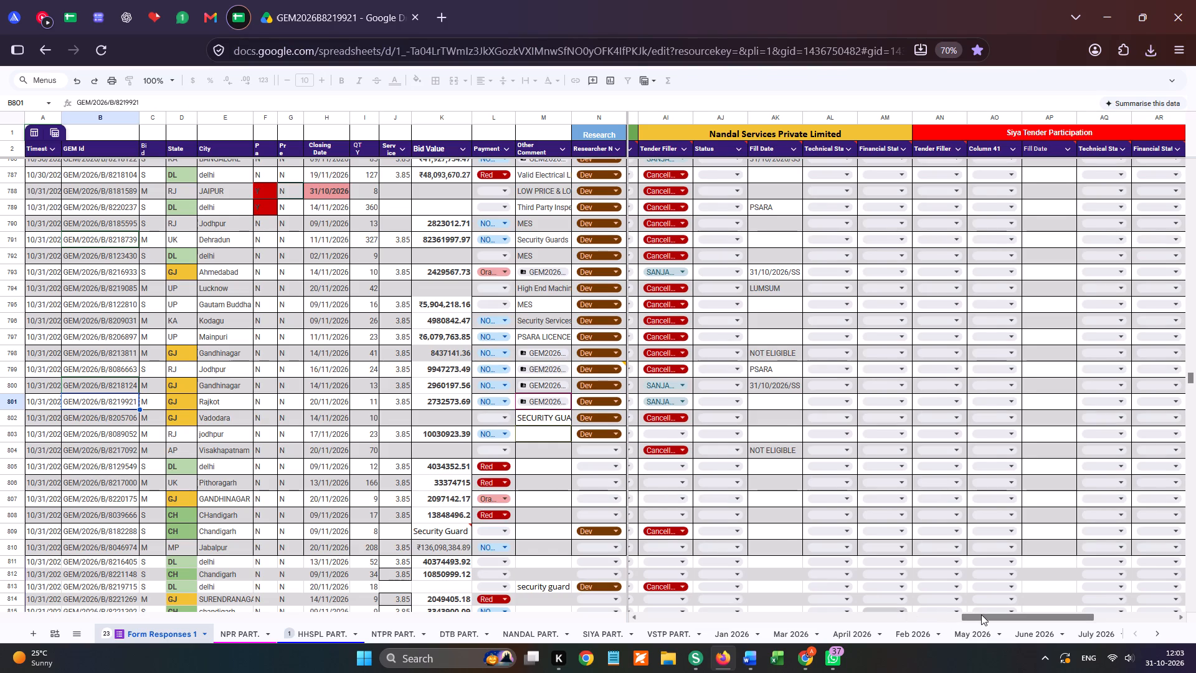
left_click_drag(981, 614, 962, 599)
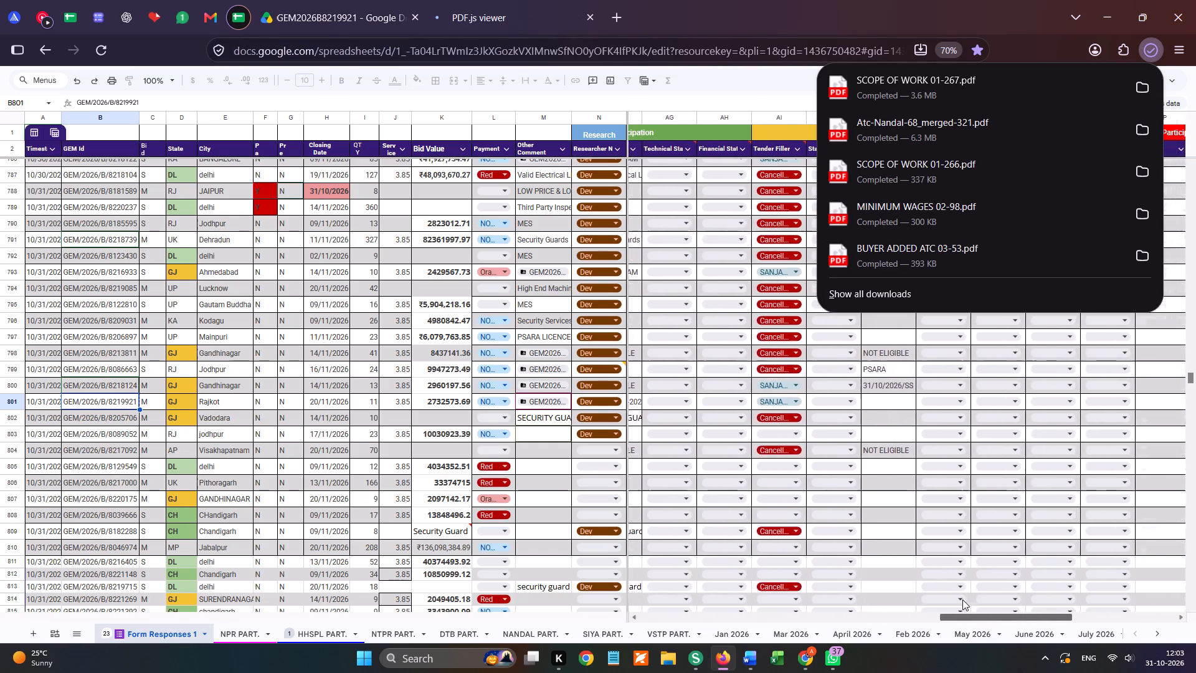
left_click_drag(962, 599, 986, 596)
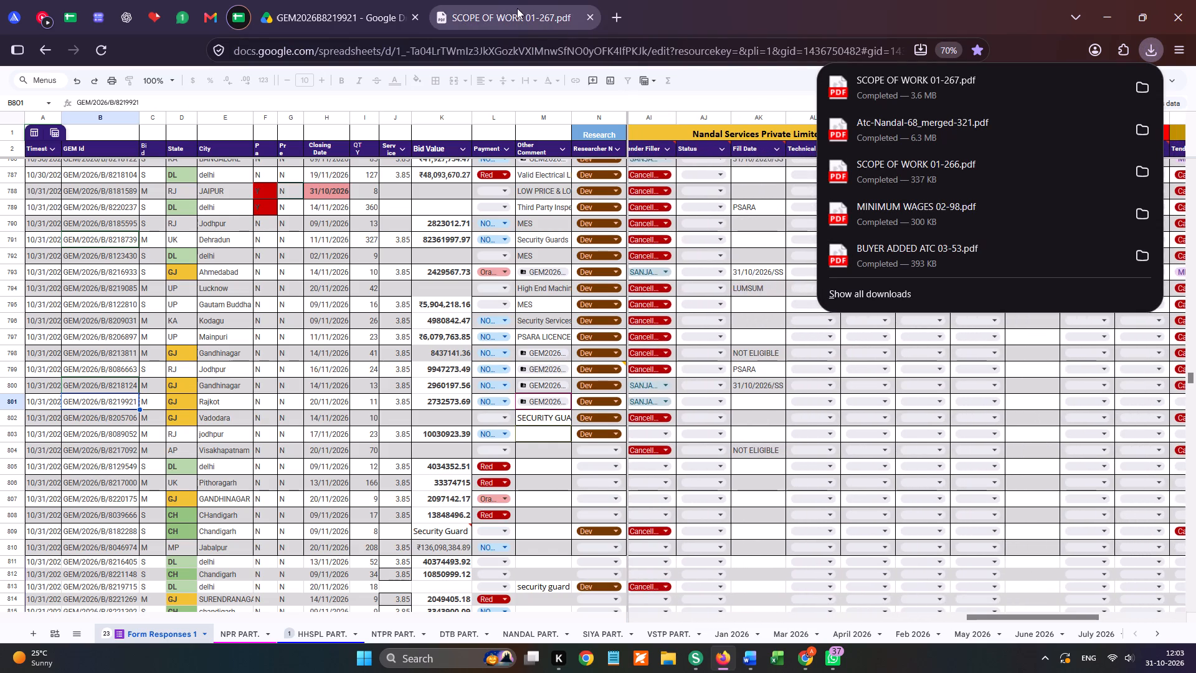
left_click(517, 6)
Switch to Sejda PDF Desktop, start a new editing task and open SCOPE OF WORK 01-267 from Downloads.
left_click(685, 651)
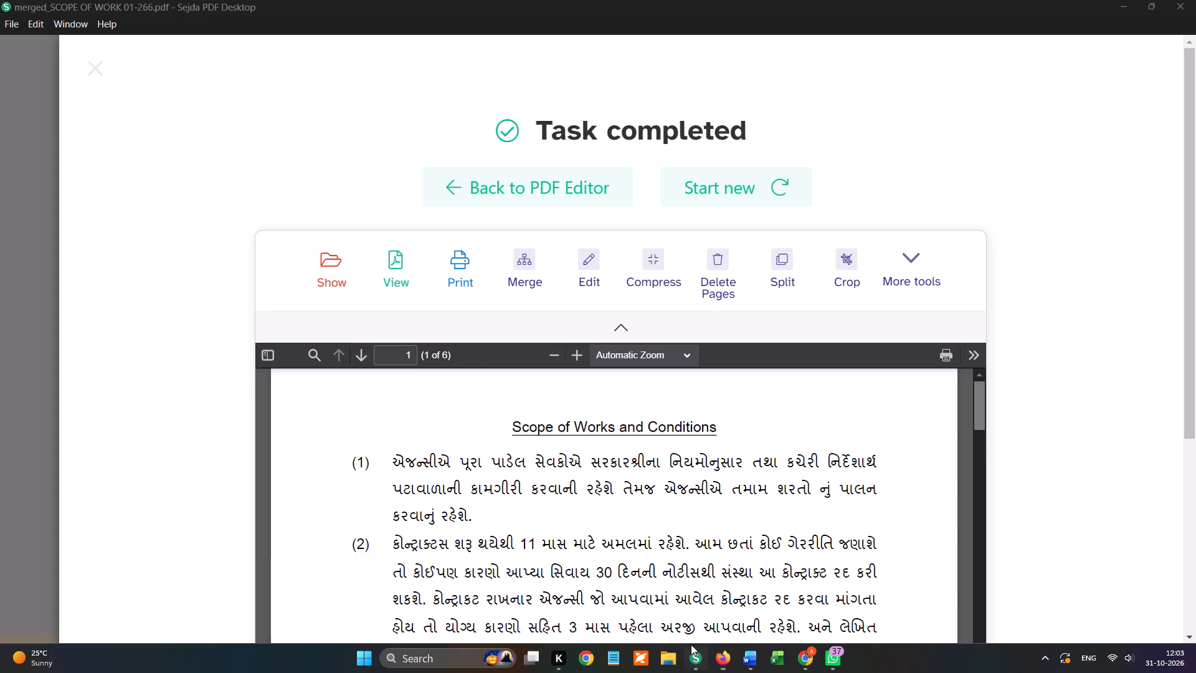
left_click(706, 138)
left_click(721, 188)
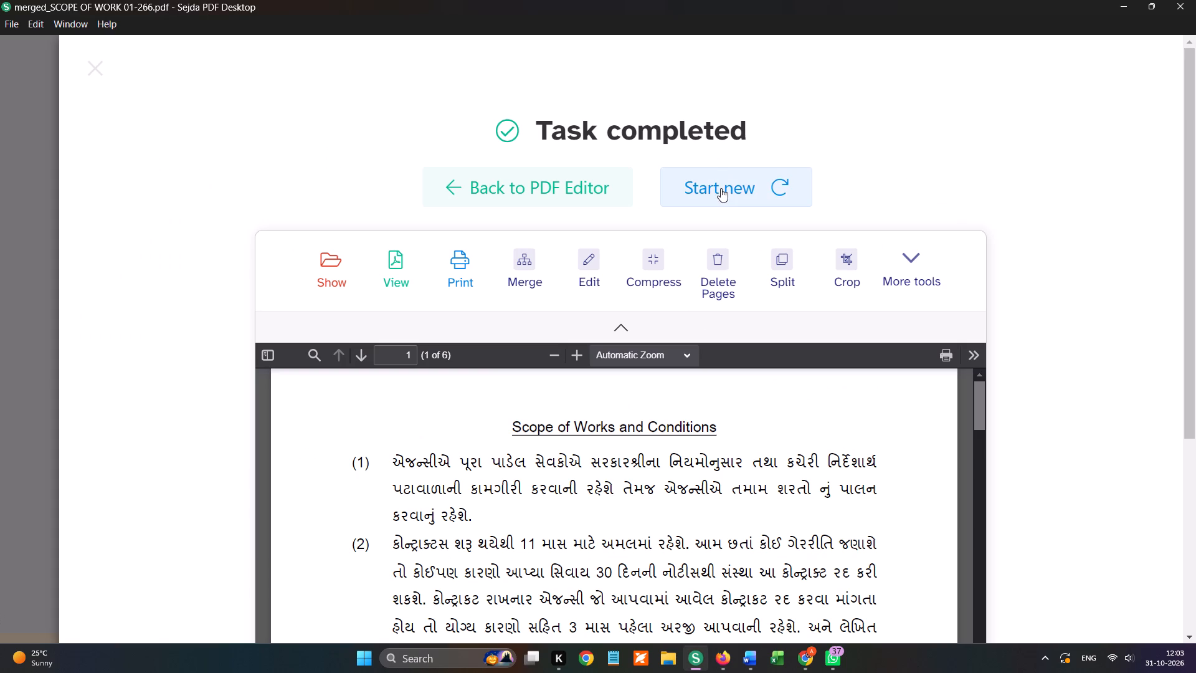
left_click(598, 255)
scroll(71, 158, "up", 4)
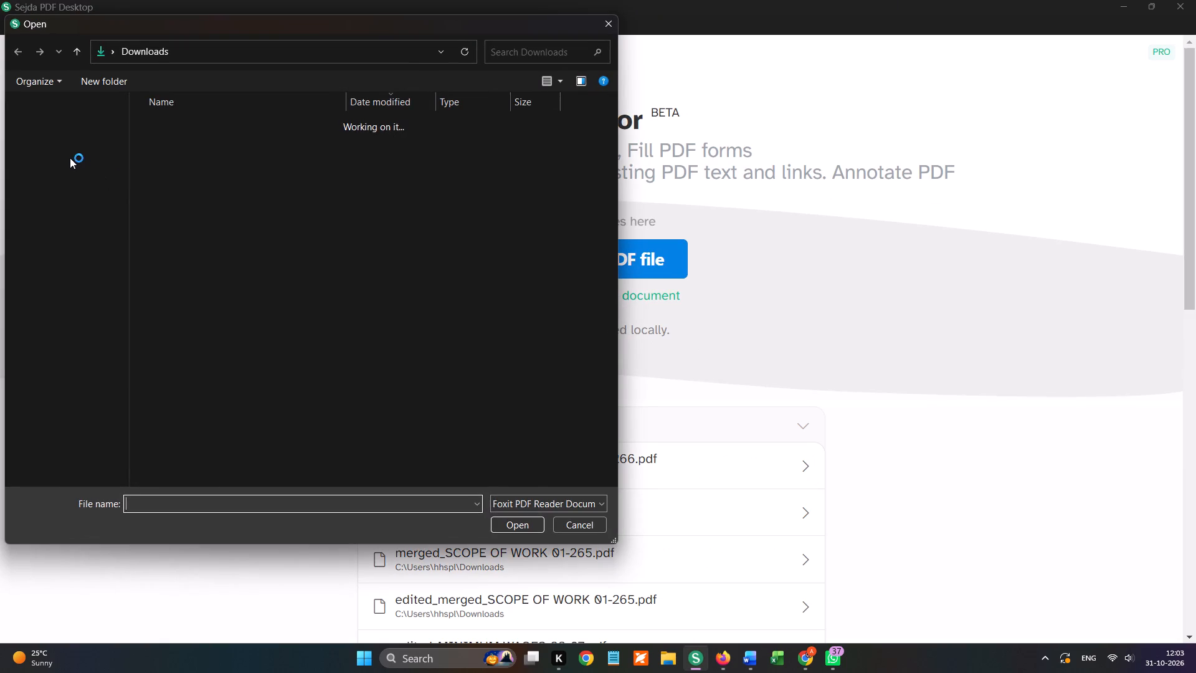
left_click(65, 156)
left_click(78, 129)
left_click(74, 142)
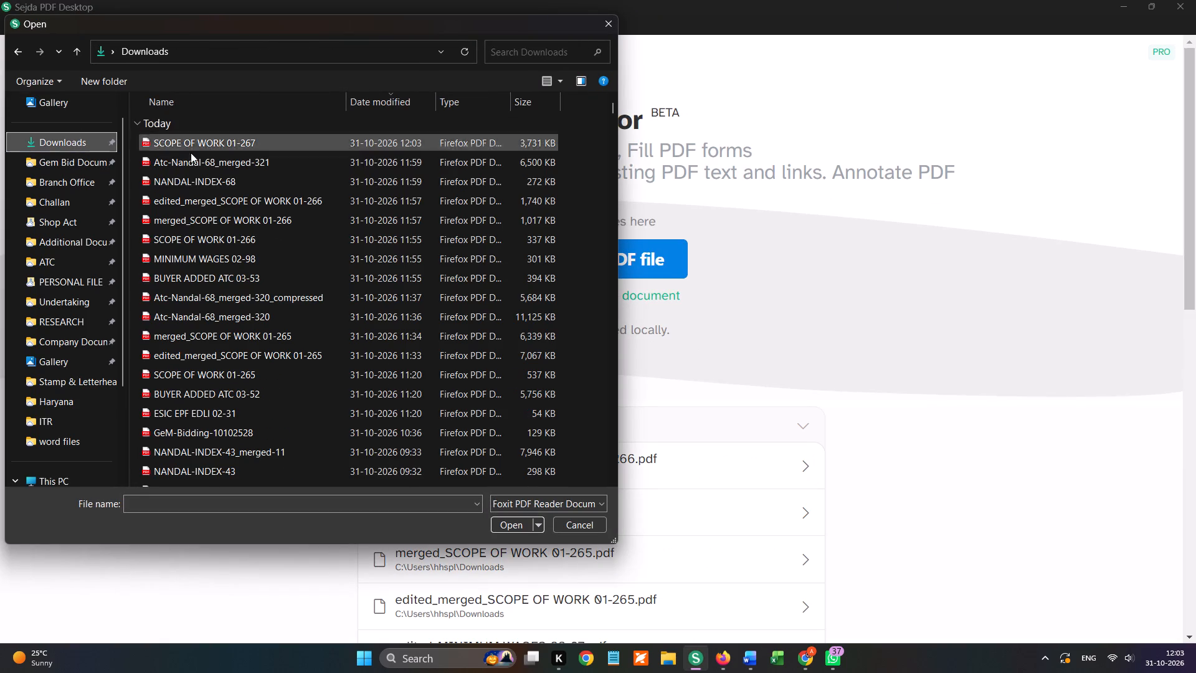
double_click(197, 135)
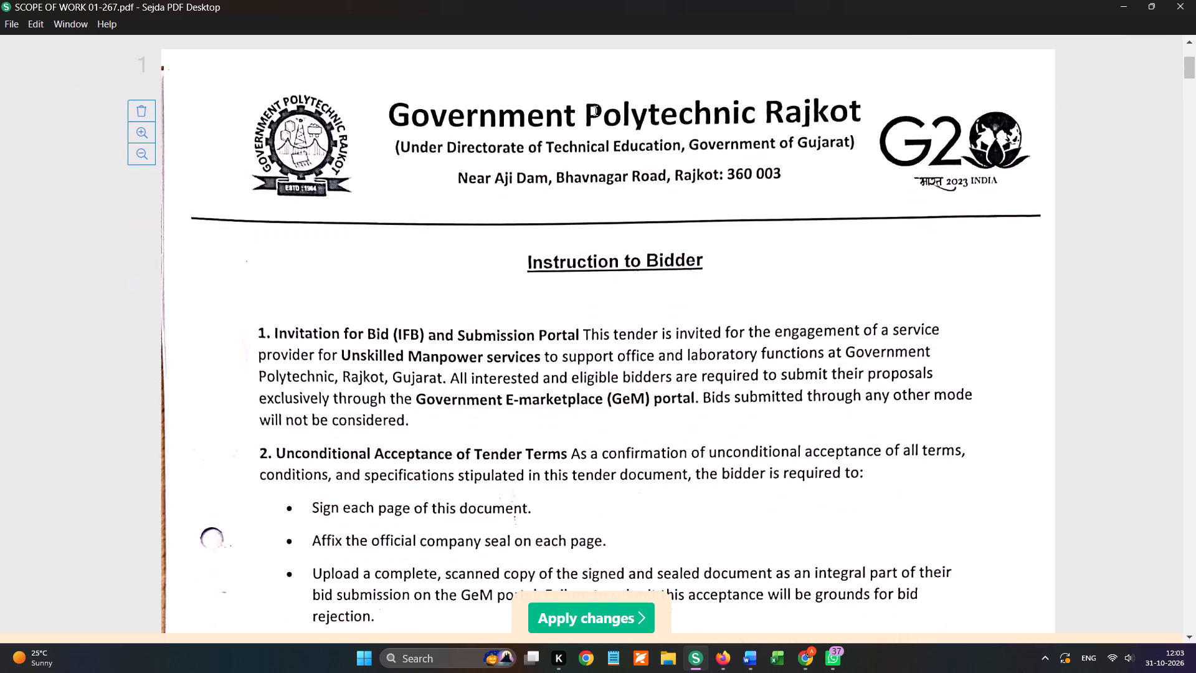
Place the Nandal Services director signature and round company stamp at the foot of page 1, repeating both on all pages.
left_click(549, 47)
left_click(607, 193)
scroll(623, 242, "down", 4)
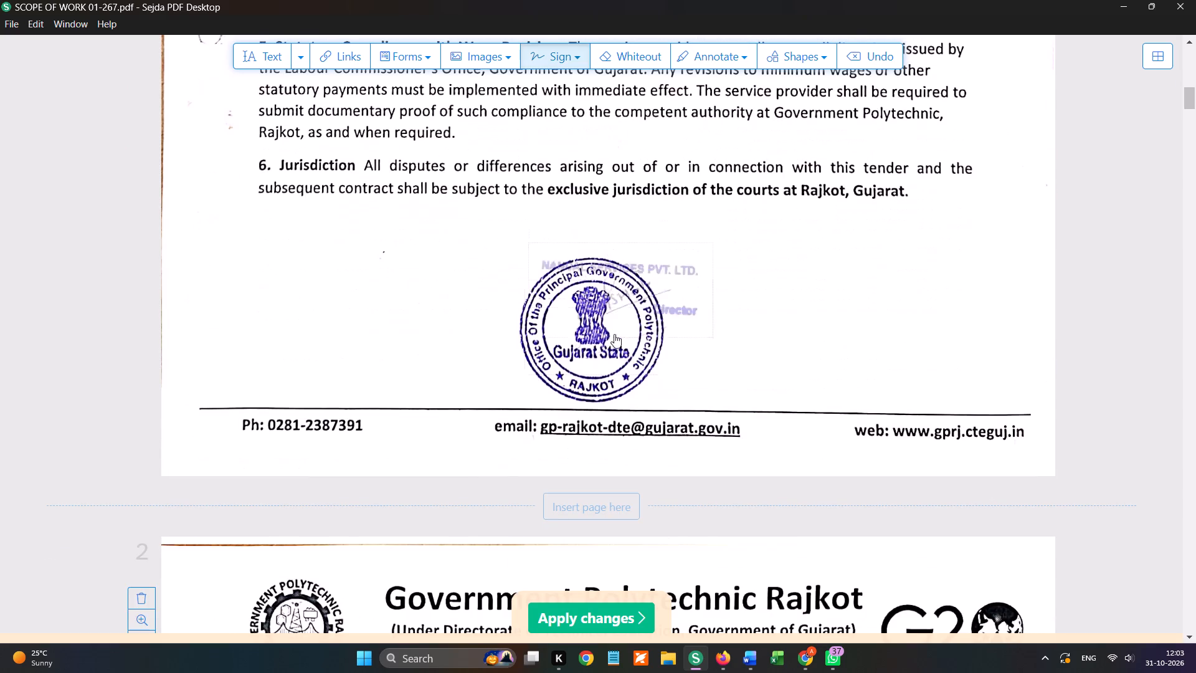
left_click(321, 360)
left_click(546, 45)
left_click(608, 93)
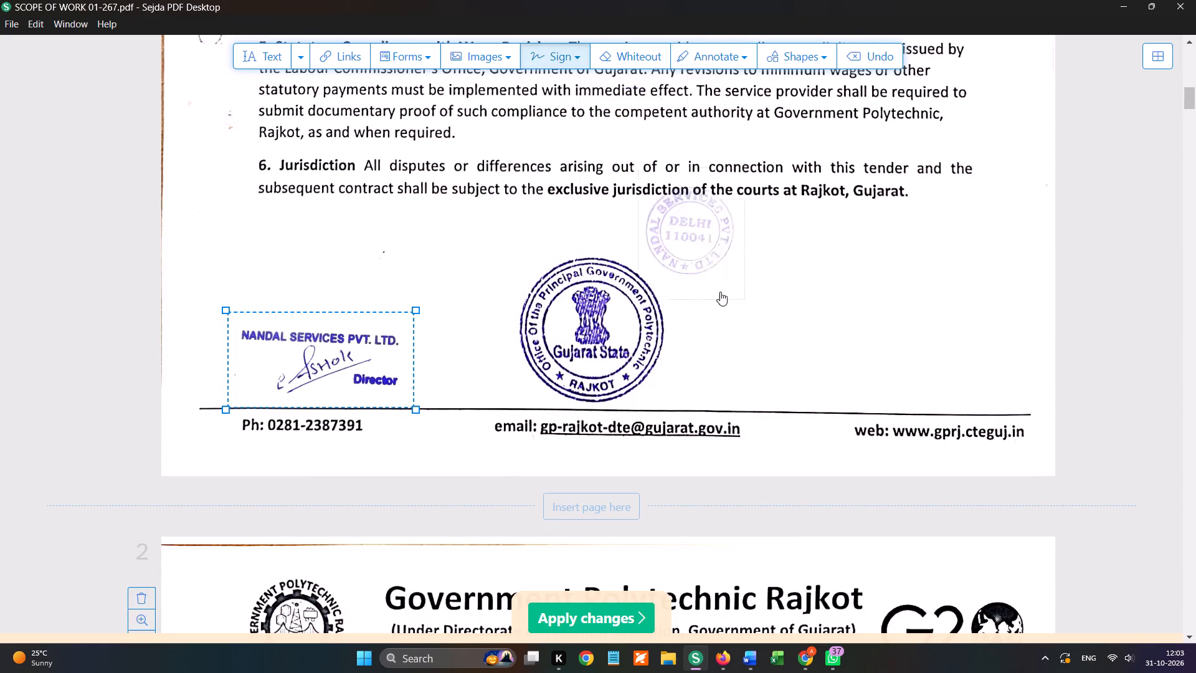
left_click(760, 365)
left_click(752, 284)
left_click(757, 320)
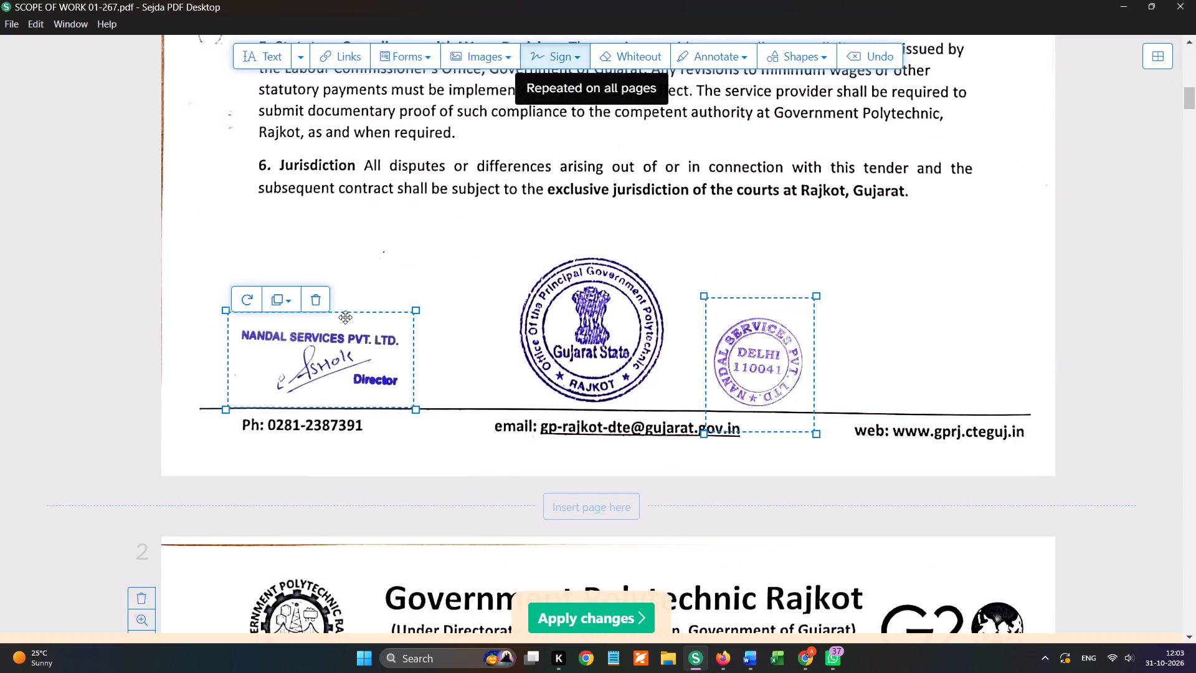
left_click(279, 298)
left_click(275, 333)
Check the placement of the director signature and company stamp on every page through to the last one.
key("space")
key("space")
key("space")
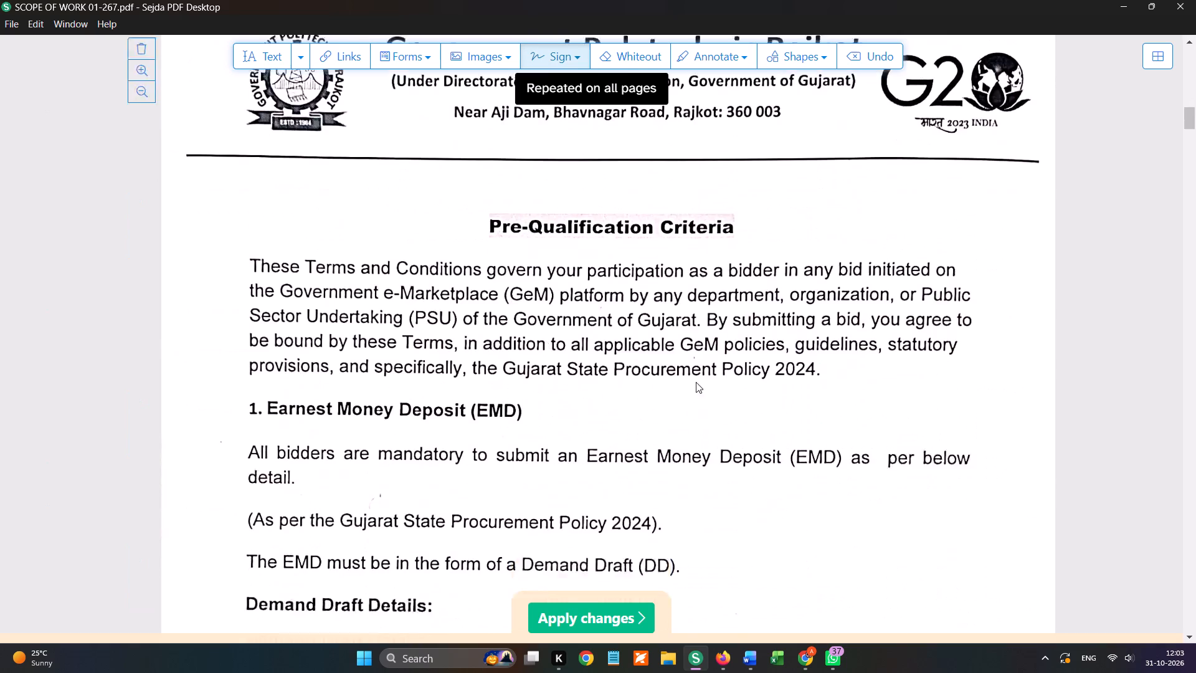
key("space")
key("space")
key("space")
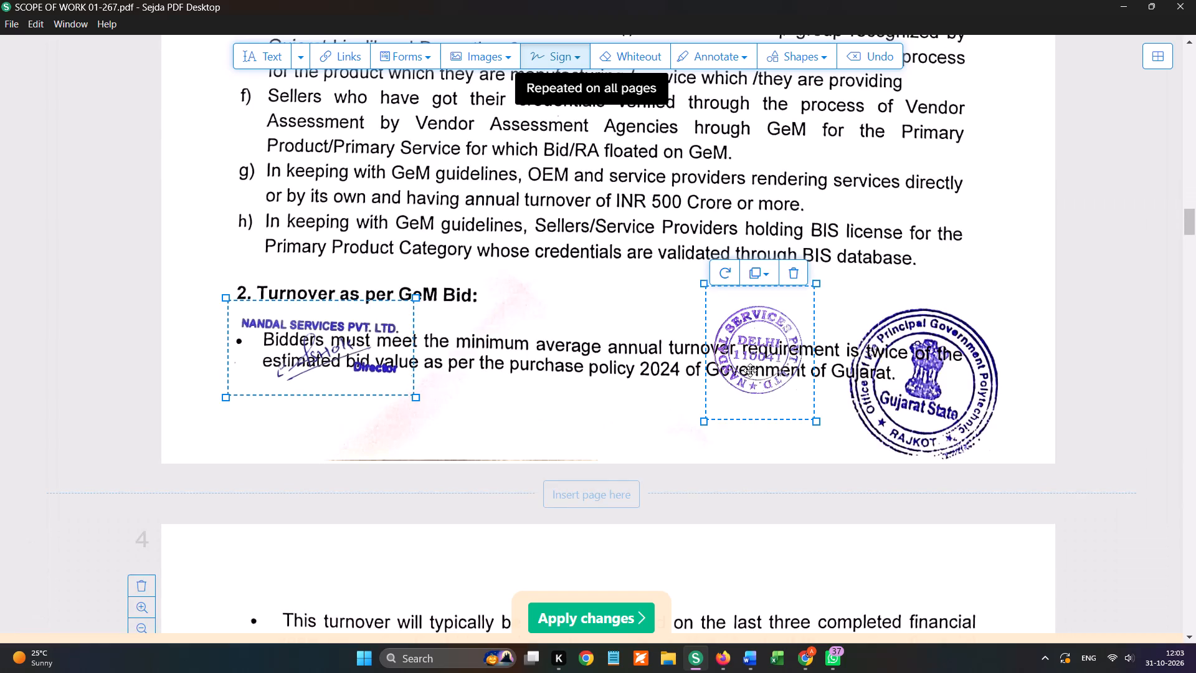
key("space")
scroll(746, 373, "up", 2)
key("space")
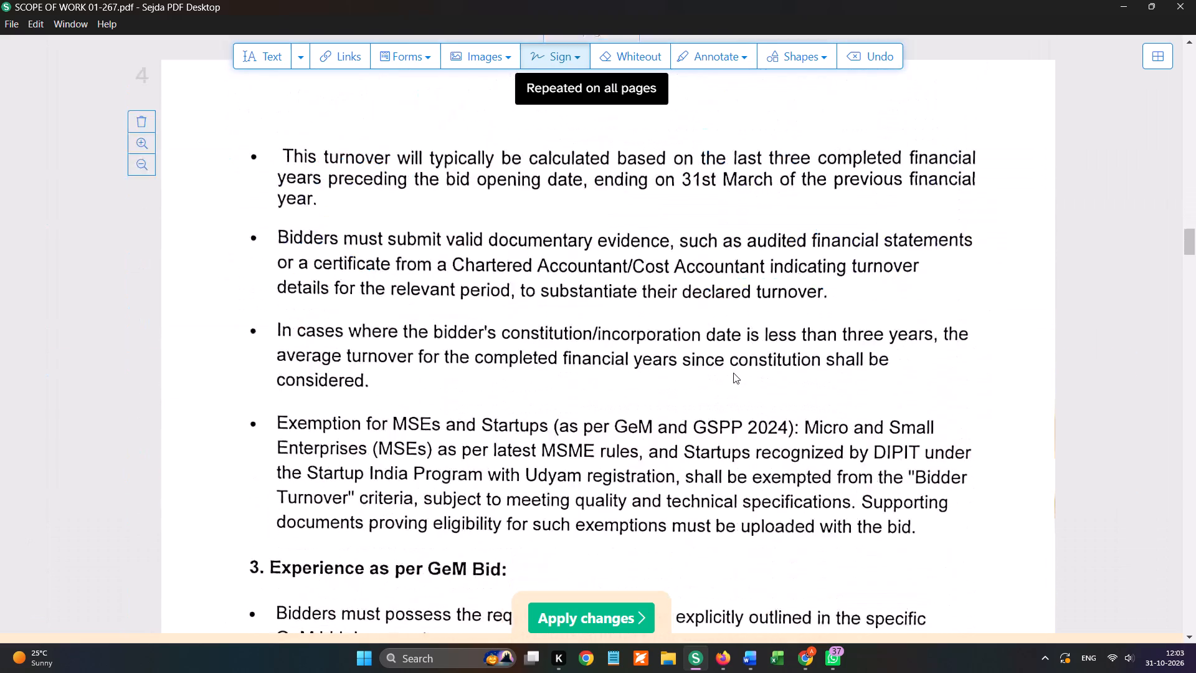
key("space")
key("space")
key("space")
key("space")
key("space")
key("space")
key("space")
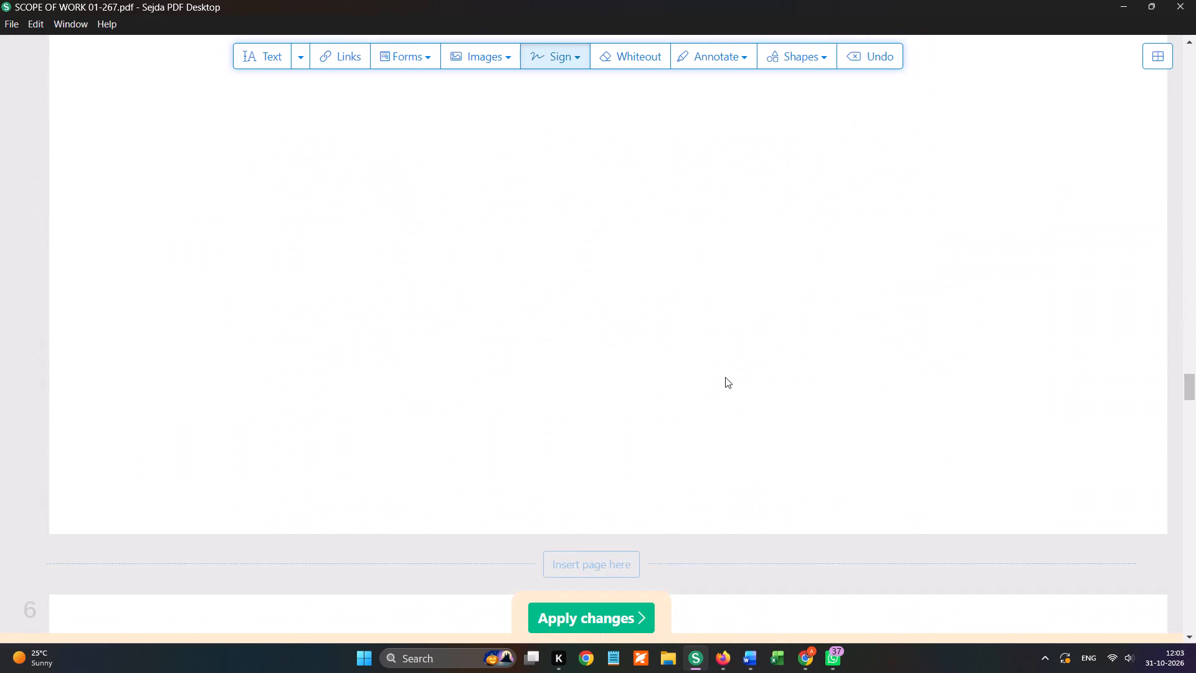
key("space")
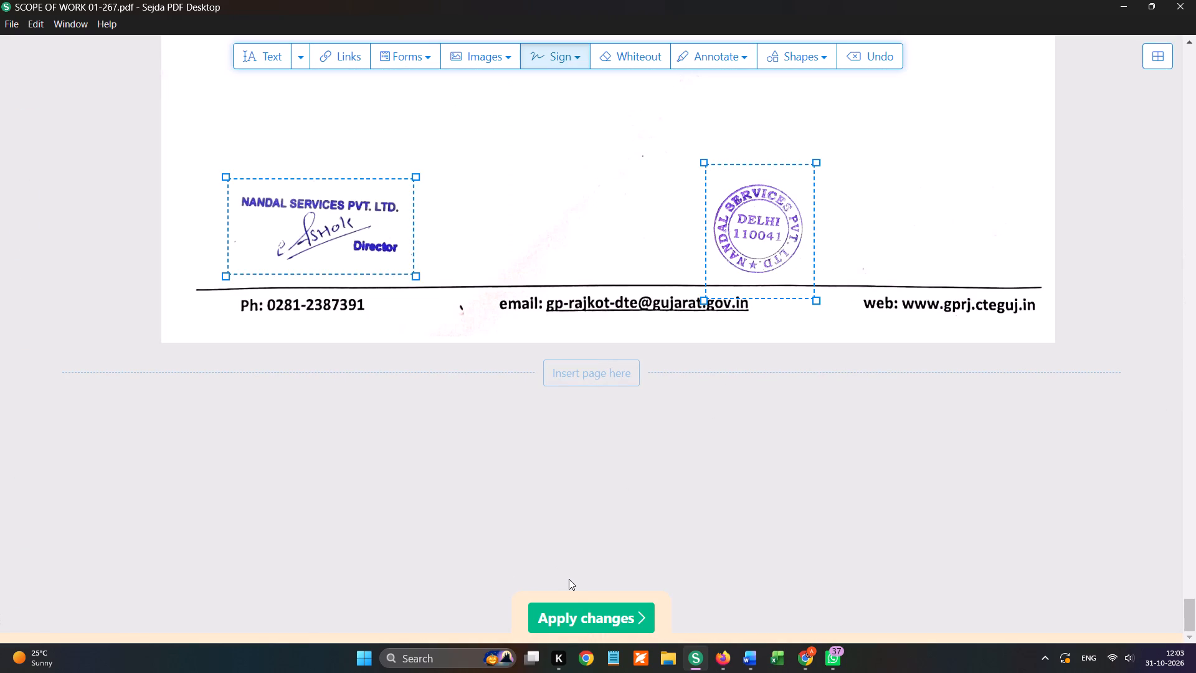
Apply the signing changes and save the output to Downloads as edited_SCOPE OF WORK 01-267.
left_click(569, 579)
left_click(572, 589)
left_click(624, 645)
left_click(623, 628)
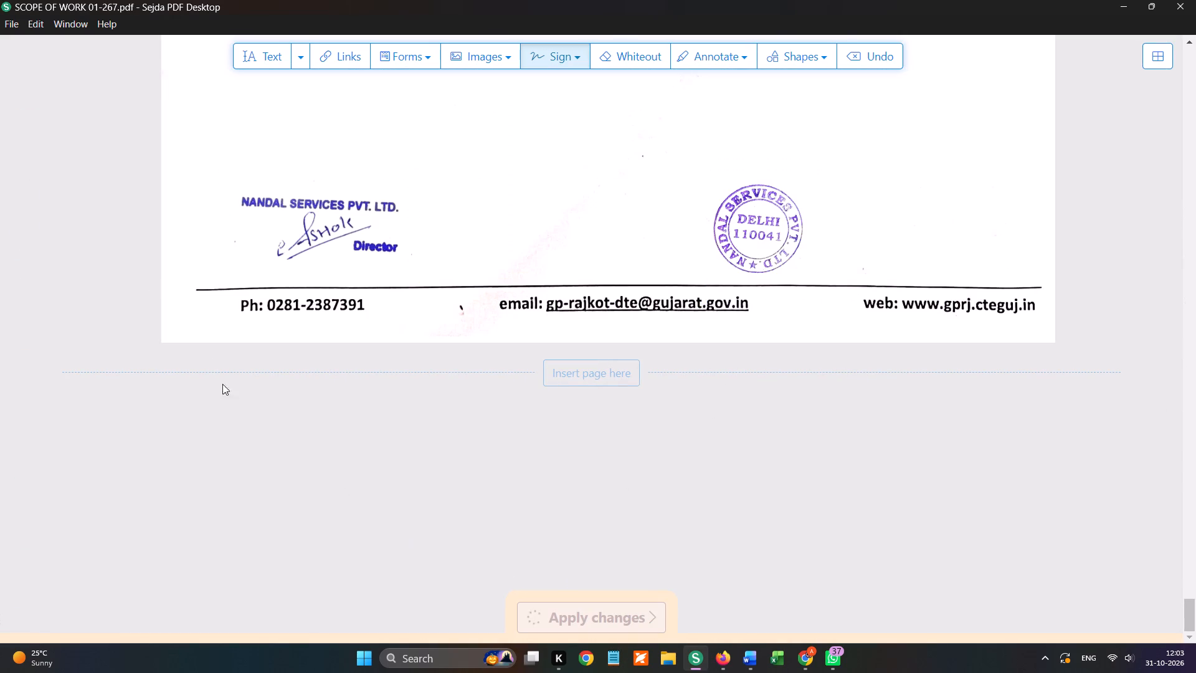
scroll(103, 226, "up", 6)
left_click(79, 174)
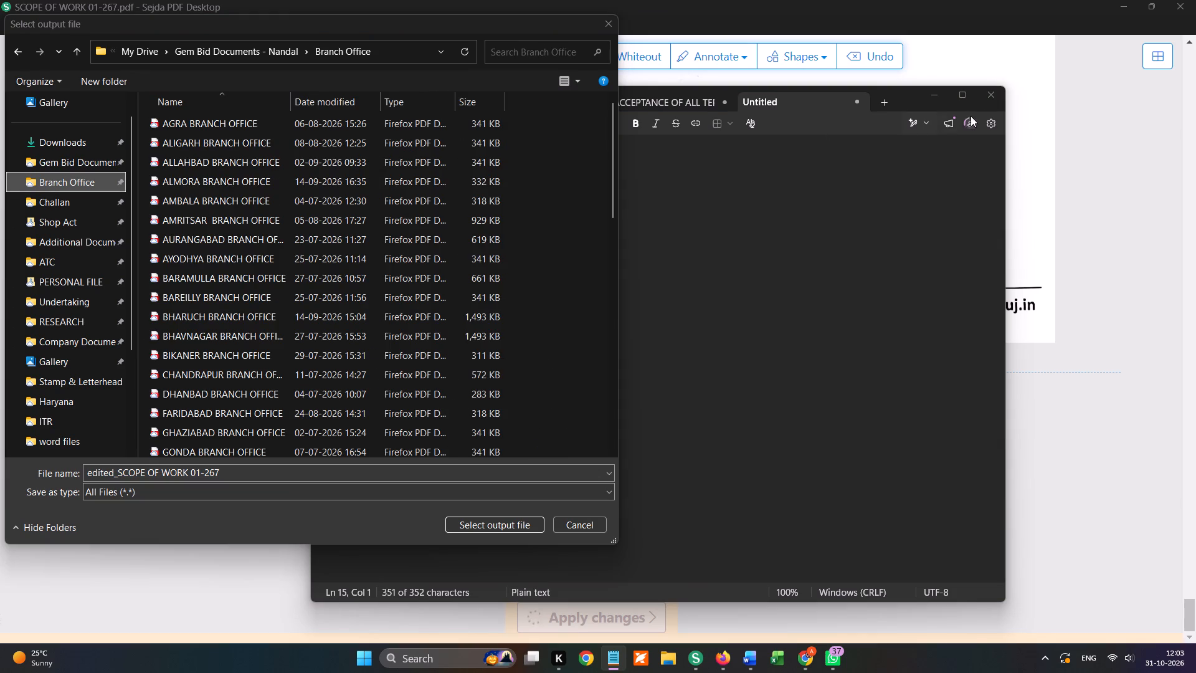
left_click(985, 99)
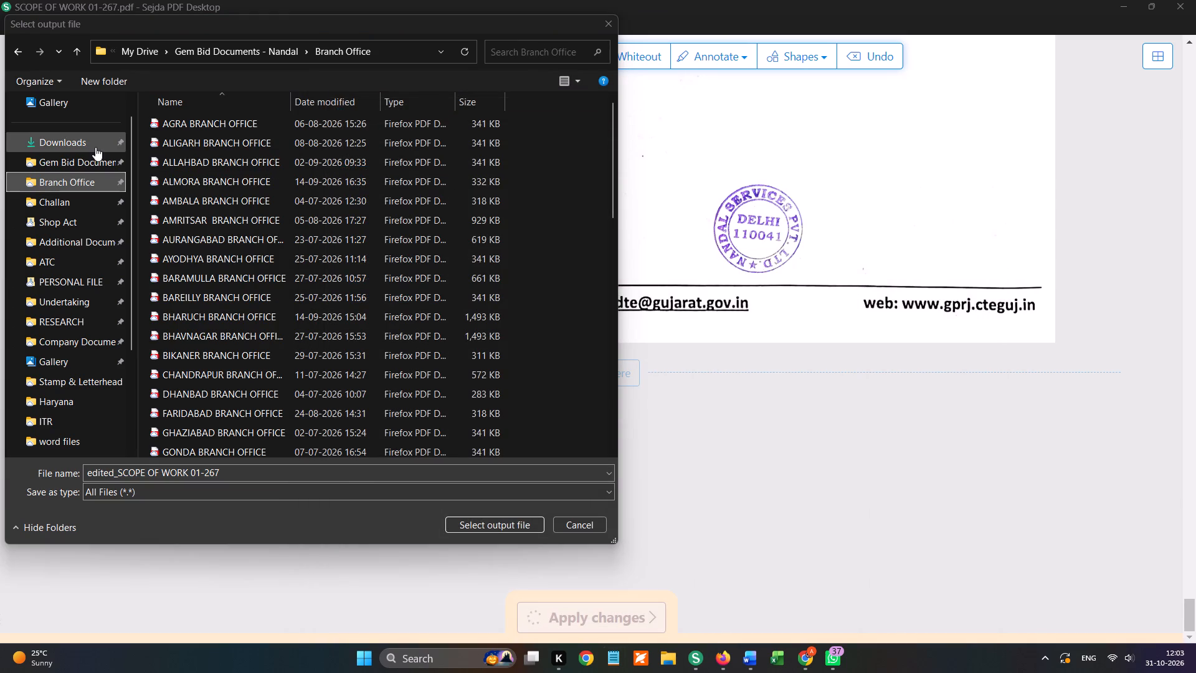
left_click(95, 147)
left_click(486, 519)
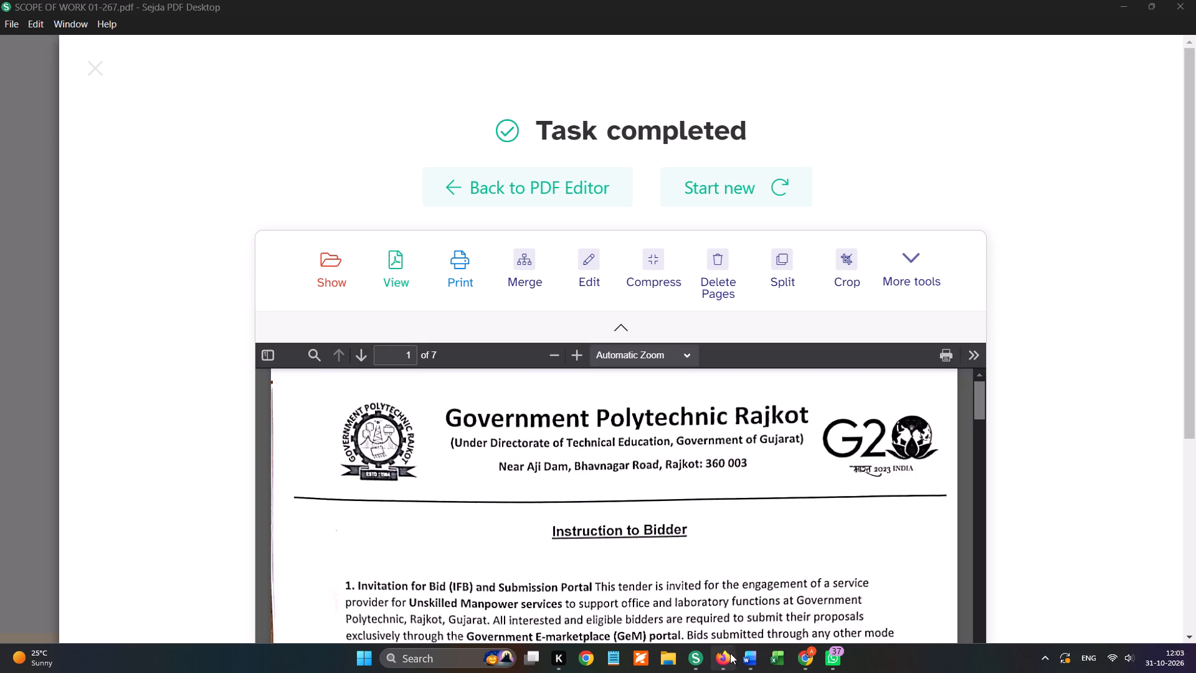
Switch to the NANDAL-INDEX-68 document in Word and set the SCOPE OF WORK page number to A1-A7.
left_click(730, 652)
left_click(750, 658)
left_click(640, 617)
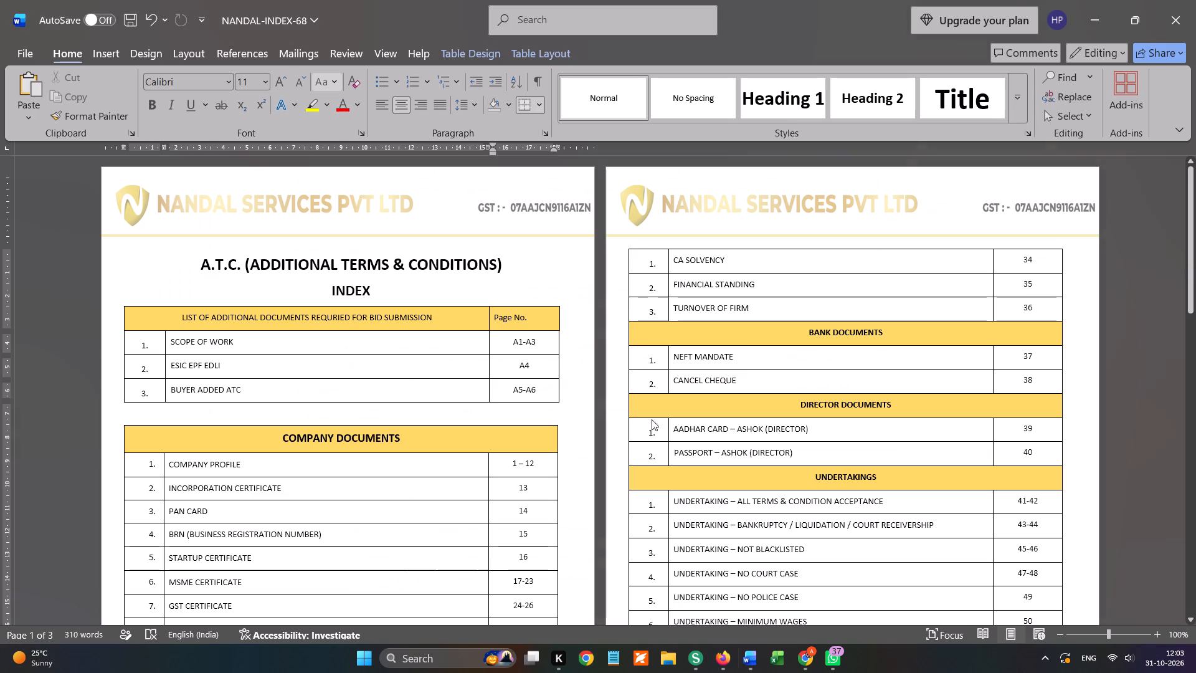
left_click(544, 340)
key("BackSpace")
key("7")
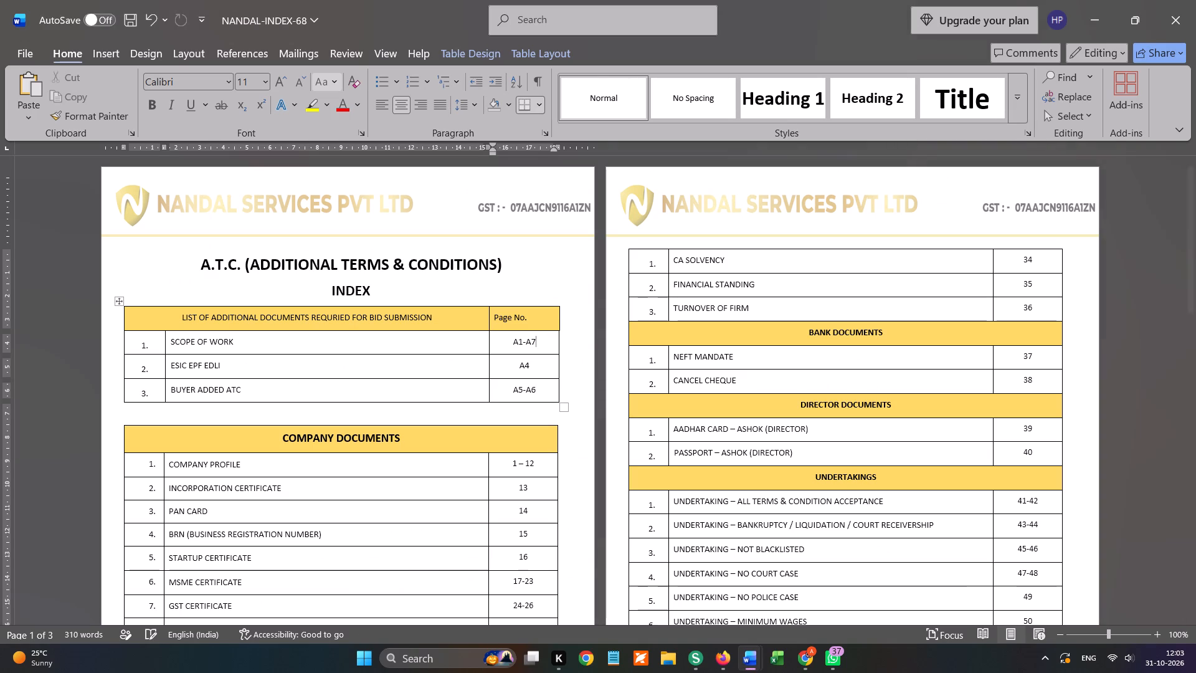
Delete the ESIC EPF EDLI and BUYER ADDED ATC rows from the additional documents table.
left_click_drag(141, 373, 431, 380)
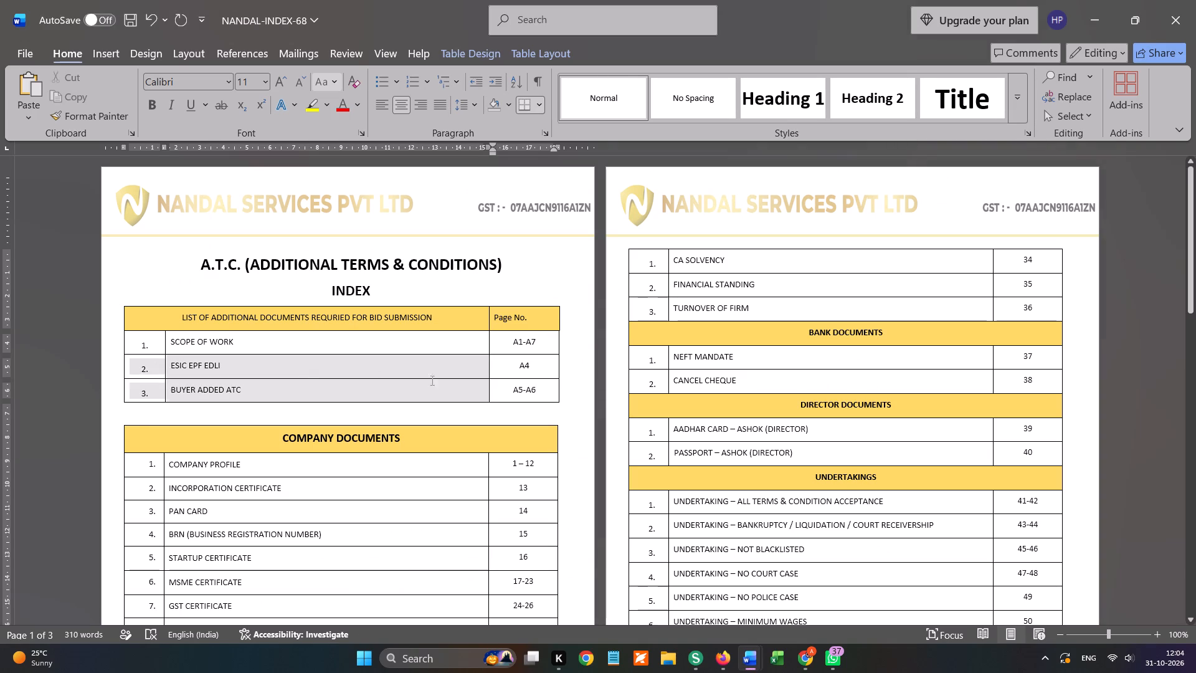
left_click_drag(431, 380, 571, 384)
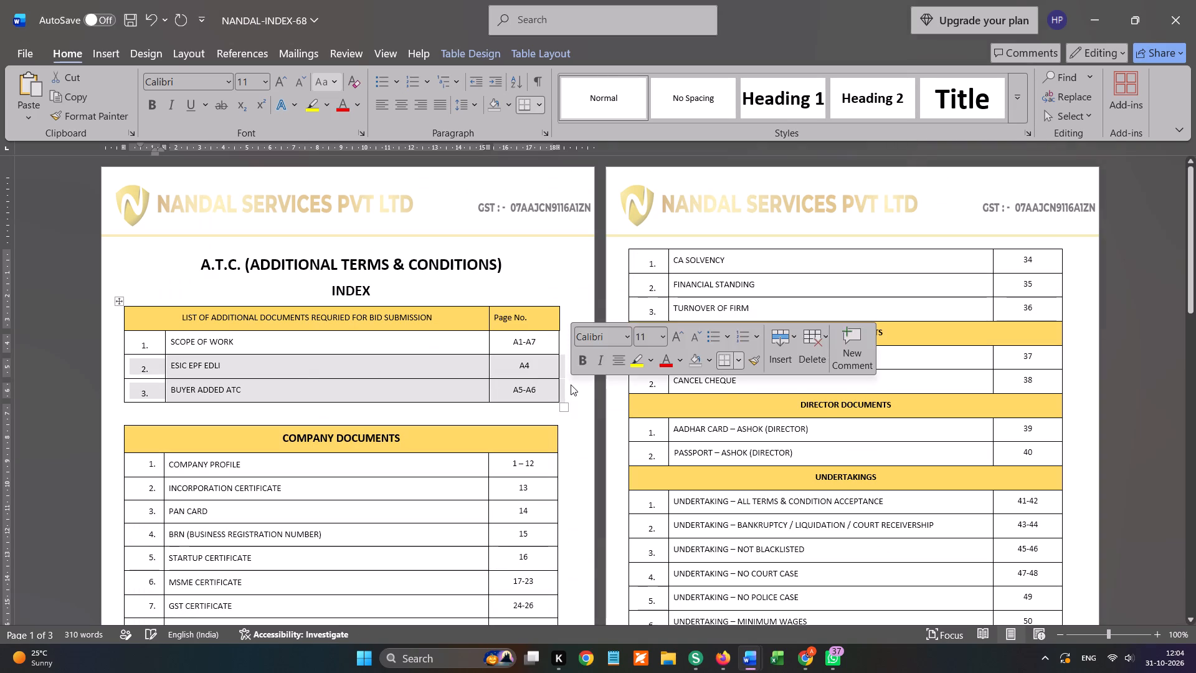
key("BackSpace")
Export the index as a PDF named NANDAL-INDEX-68 into Downloads, replacing the existing file.
key("alt+f")
key("e")
key("a")
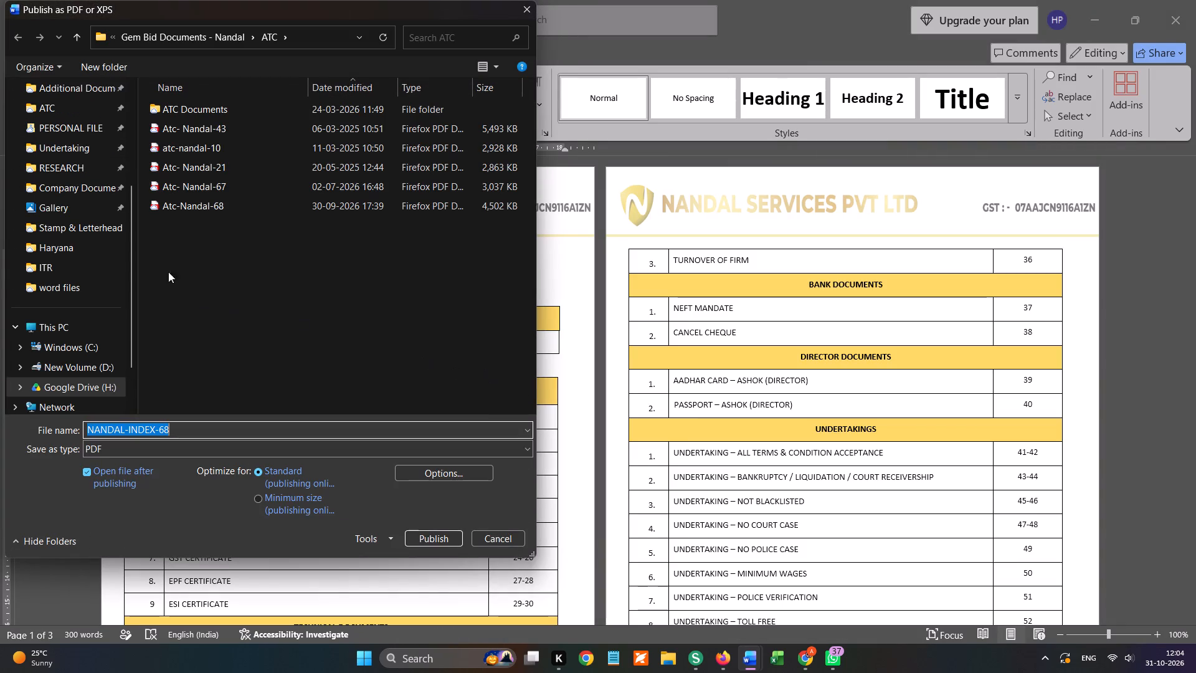
scroll(105, 187, "up", 5)
left_click(72, 148)
left_click(436, 532)
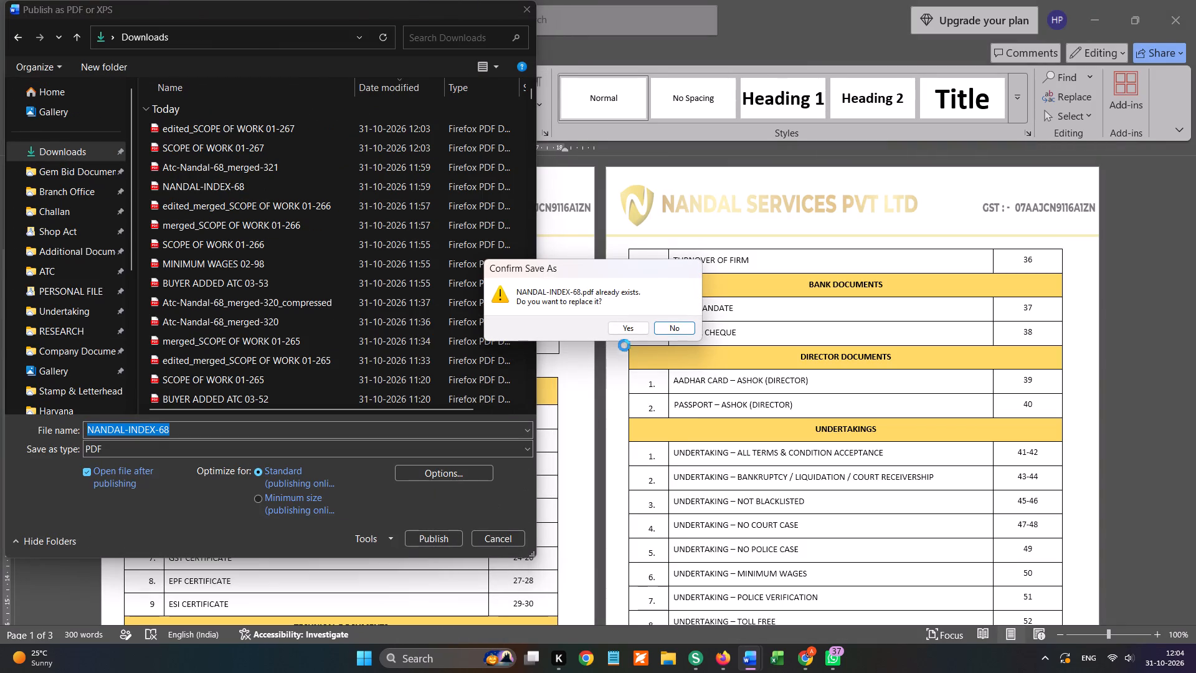
left_click(624, 336)
left_click(622, 328)
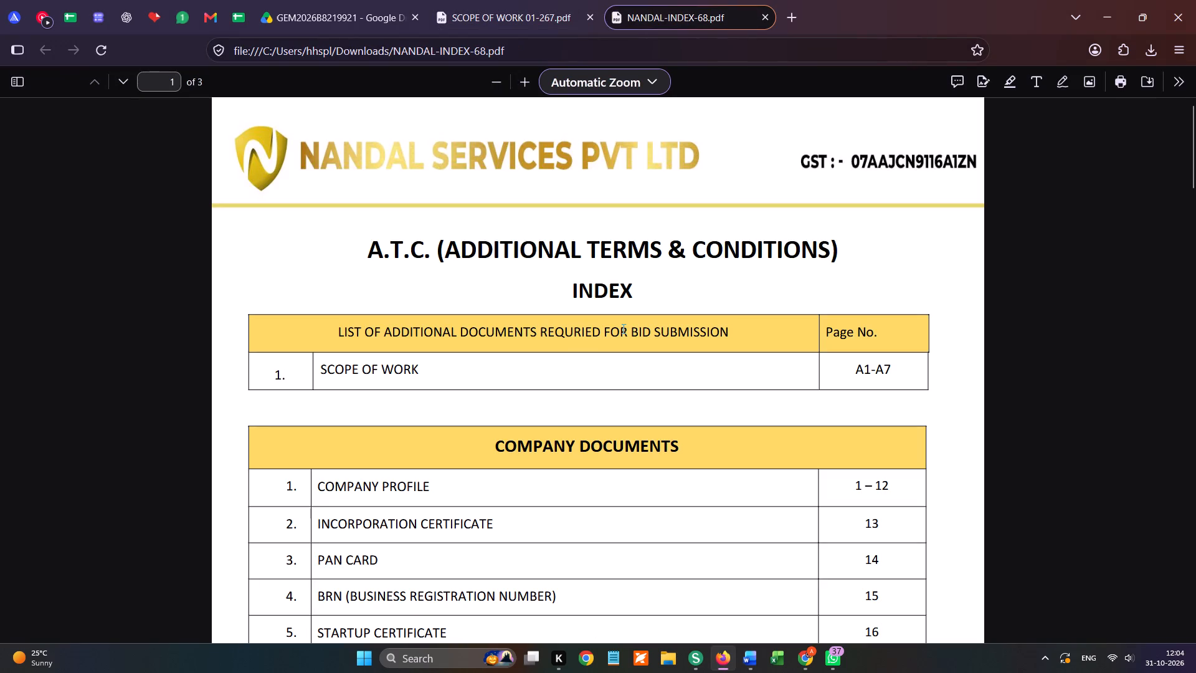
Switch to iLovePDF in Firefox and load NANDAL-INDEX-68 and edited_SCOPE OF WORK 01-267 from Downloads into a new PDF merge.
key("alt+Tab")
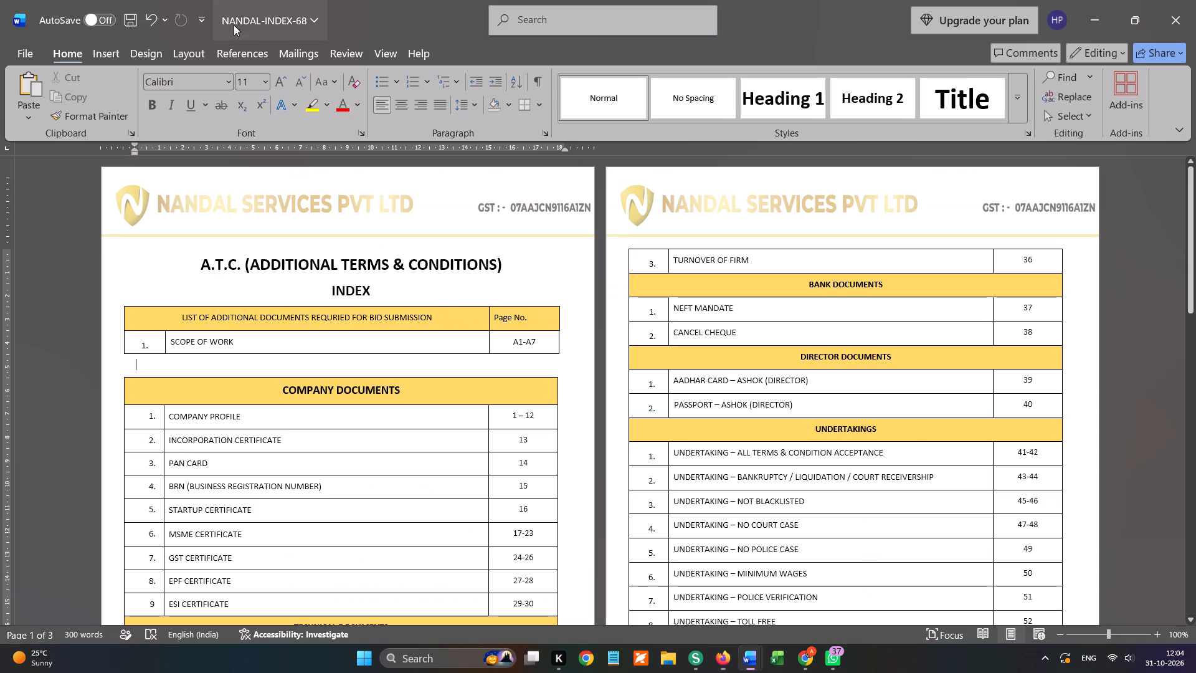
key("alt+Tab")
left_click(149, 17)
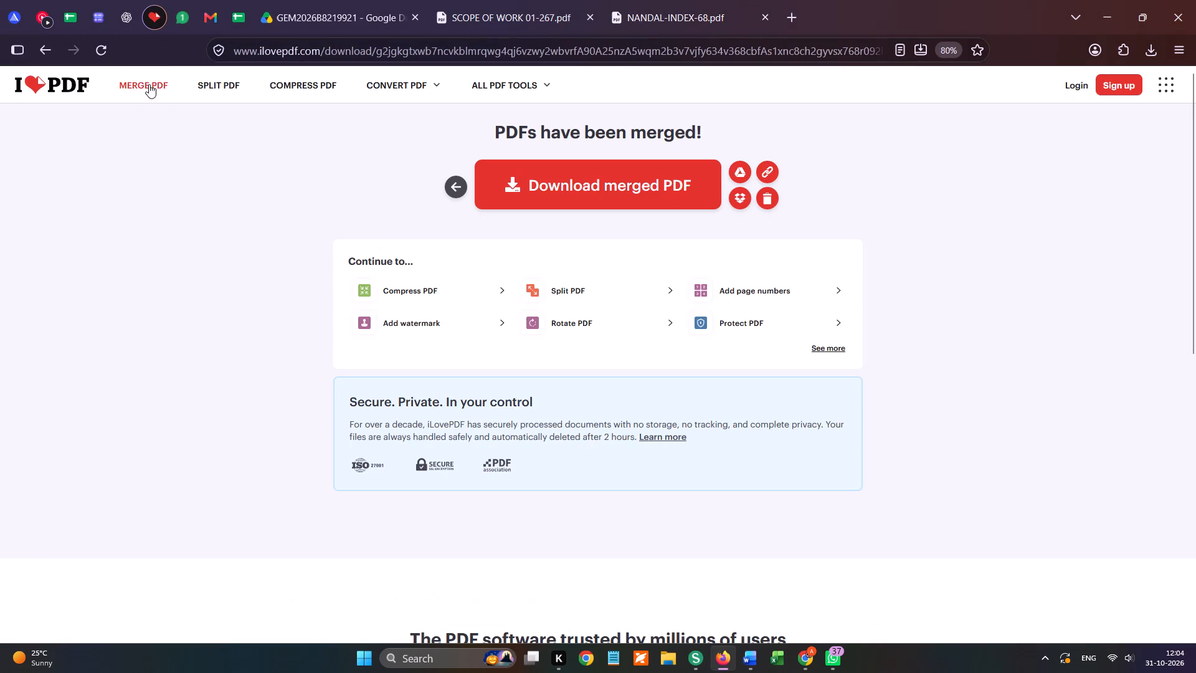
left_click(149, 77)
left_click(149, 86)
left_click(550, 226)
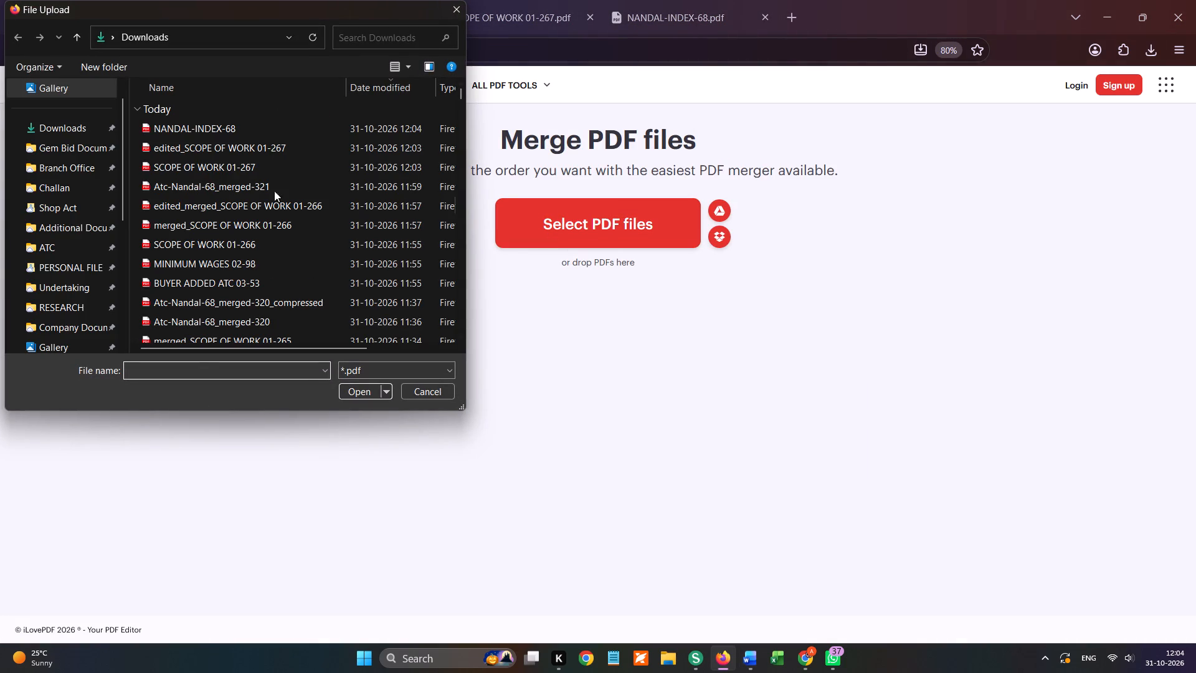
scroll(118, 132, "up", 5)
left_click(87, 154)
left_click(196, 144, "ctrl")
left_click(204, 130, "ctrl")
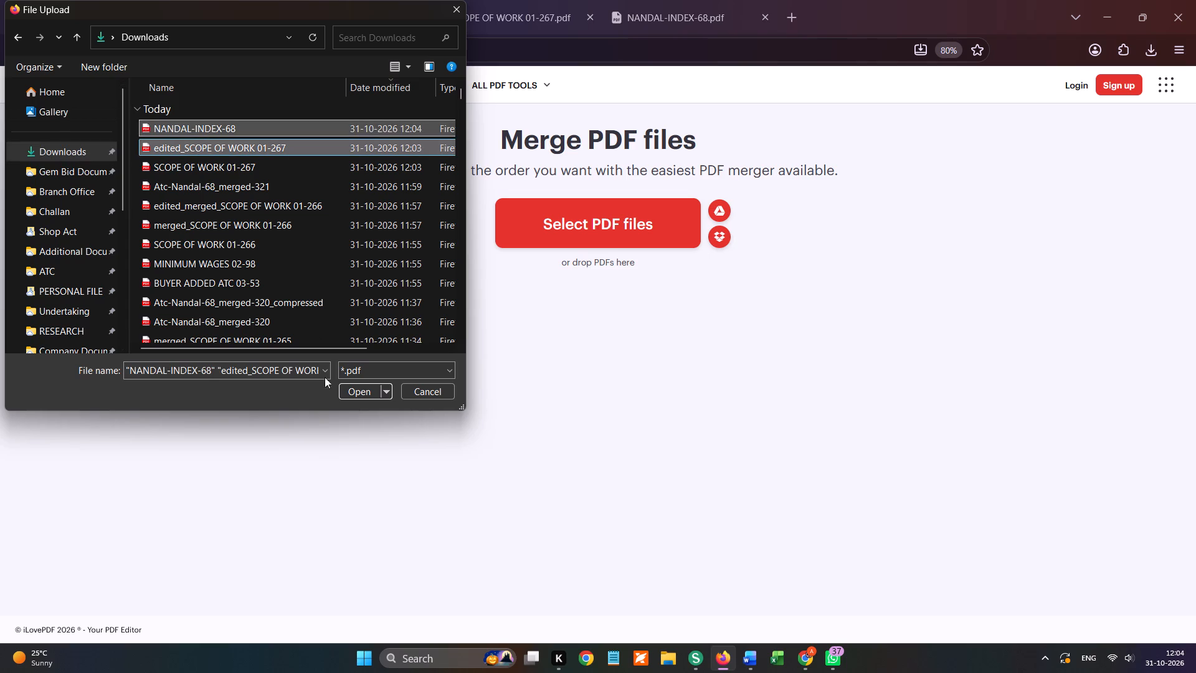
left_click(339, 391)
Add Atc-Nandal-68 from the Nandal ATC folder as the third file and merge the PDFs.
left_click(900, 155)
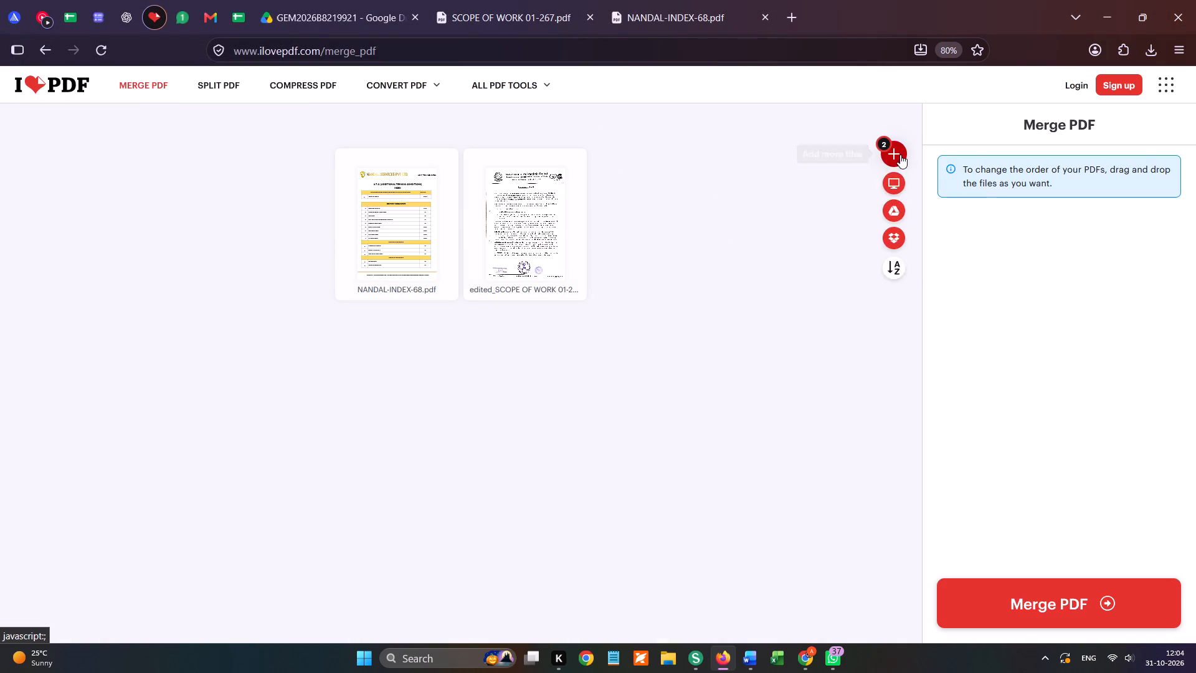
scroll(3, 190, "up", 6)
left_click(81, 155)
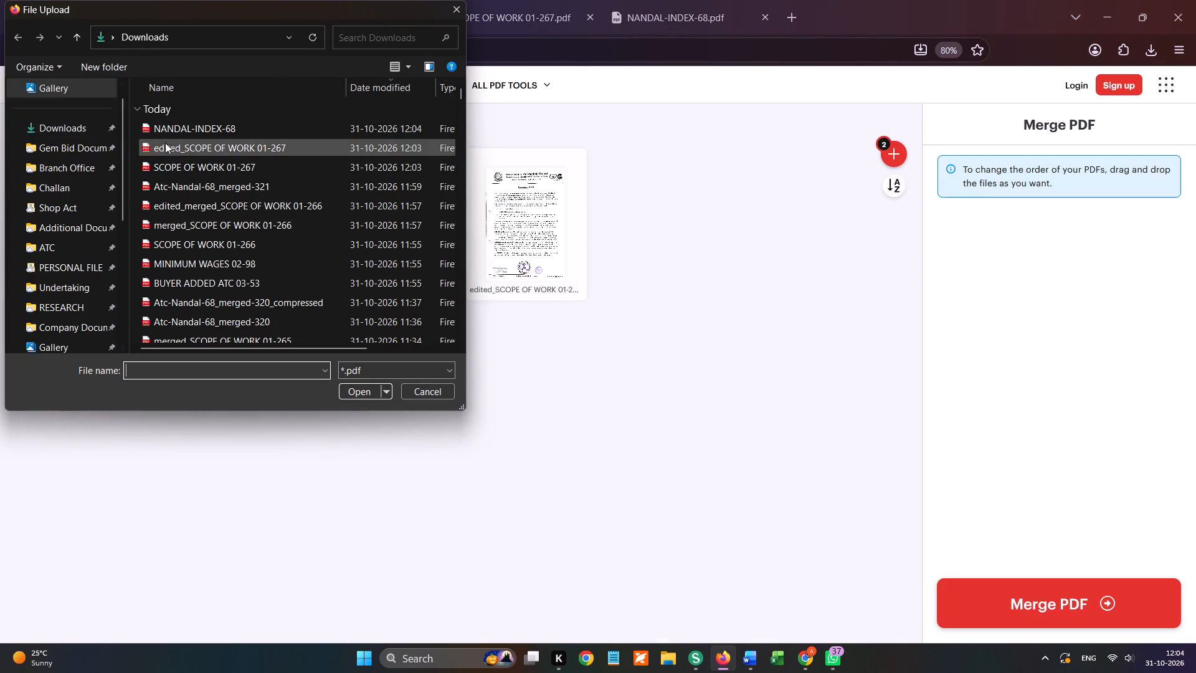
left_click(89, 144)
double_click(192, 128)
double_click(223, 210)
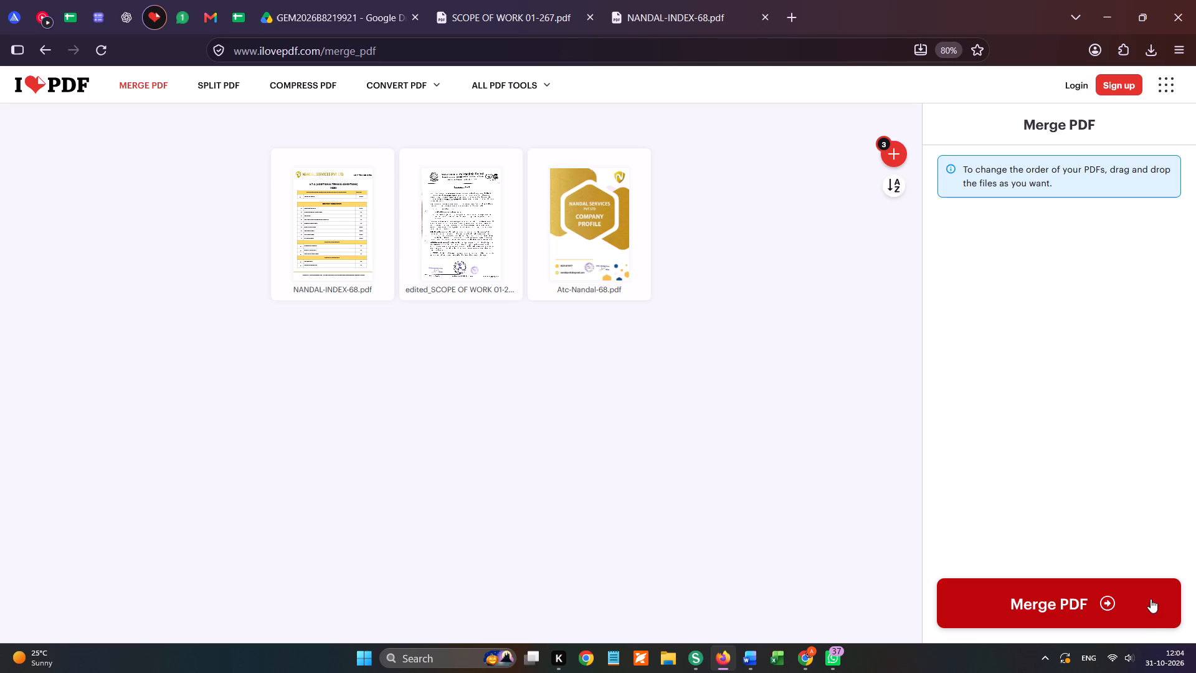
left_click(1159, 571)
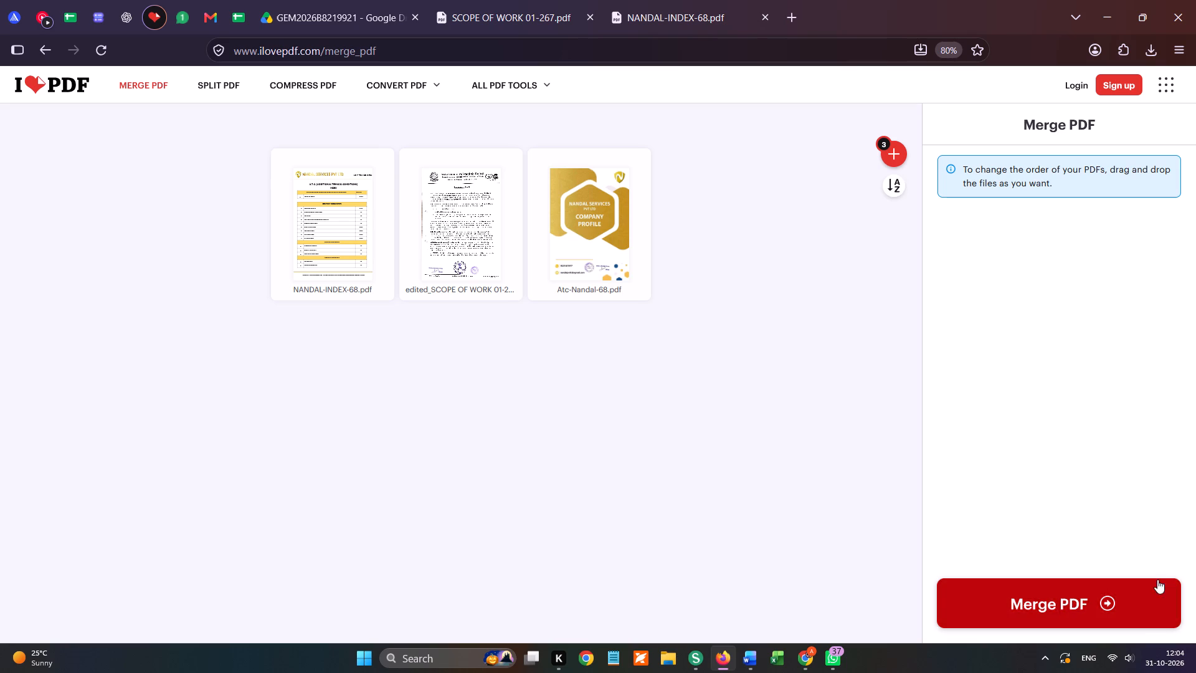
left_click(1157, 580)
Switch to the GeM bid in Chrome and upload experience-criteria-nandal from Gem Bid Documents - Nandal for Experience Criteria.
left_click(805, 660)
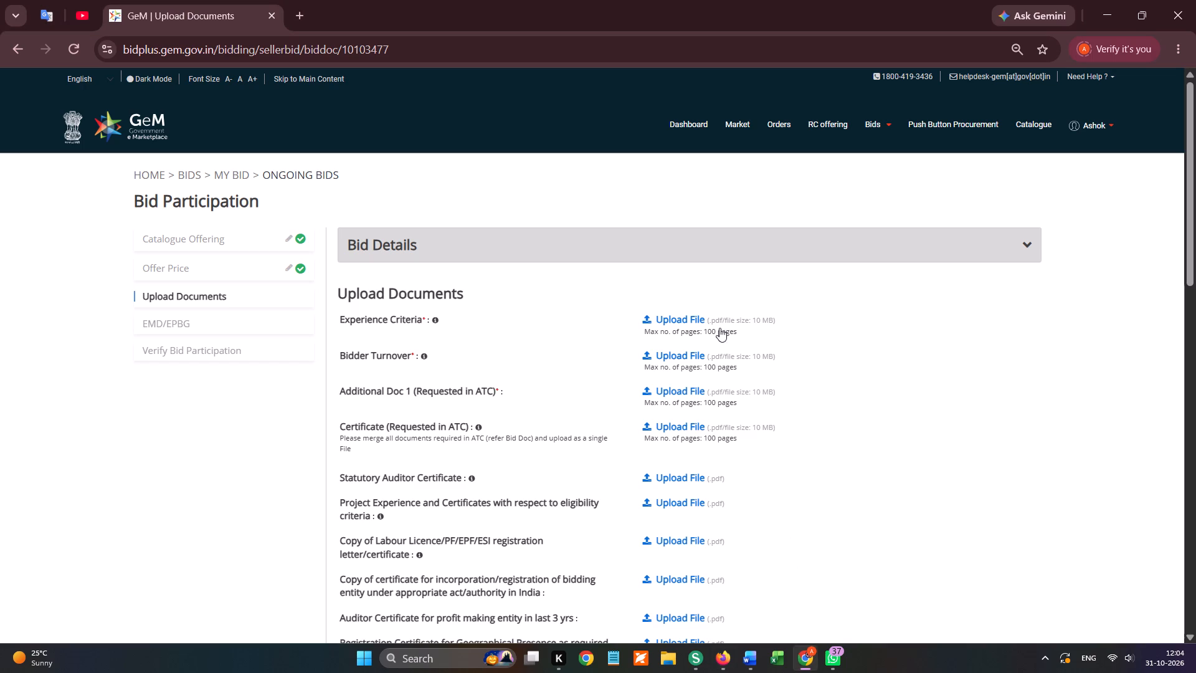
left_click(713, 322)
left_click(684, 327)
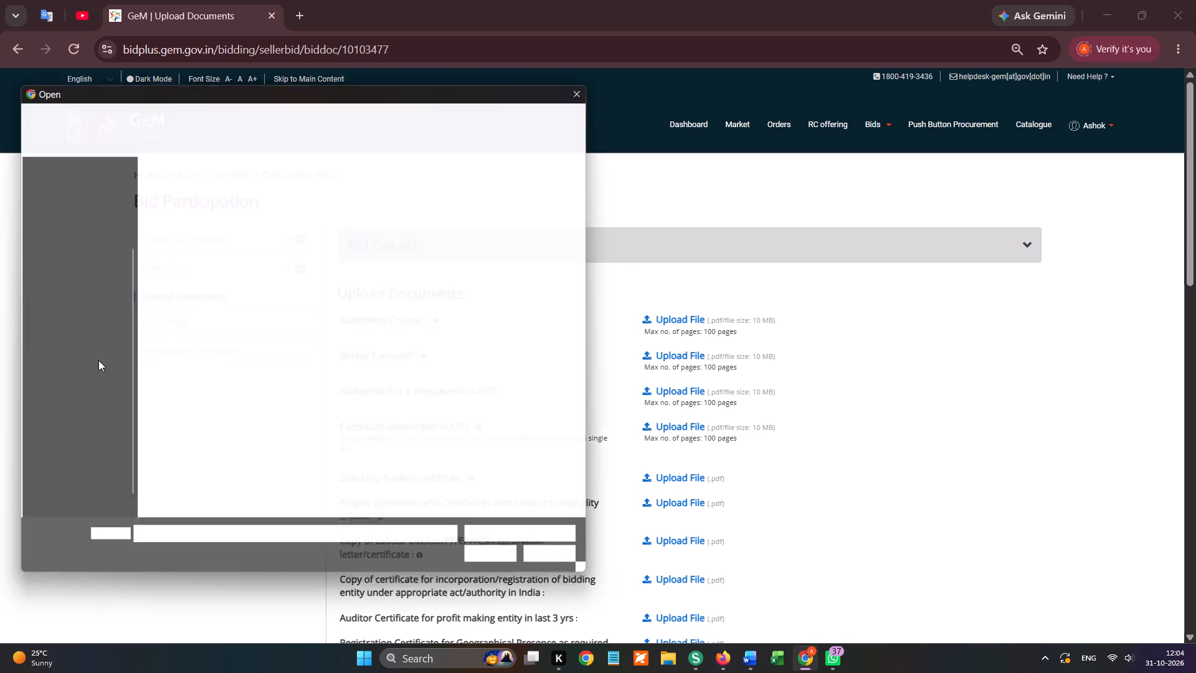
scroll(44, 292, "up", 5)
left_click(77, 242)
double_click(192, 447)
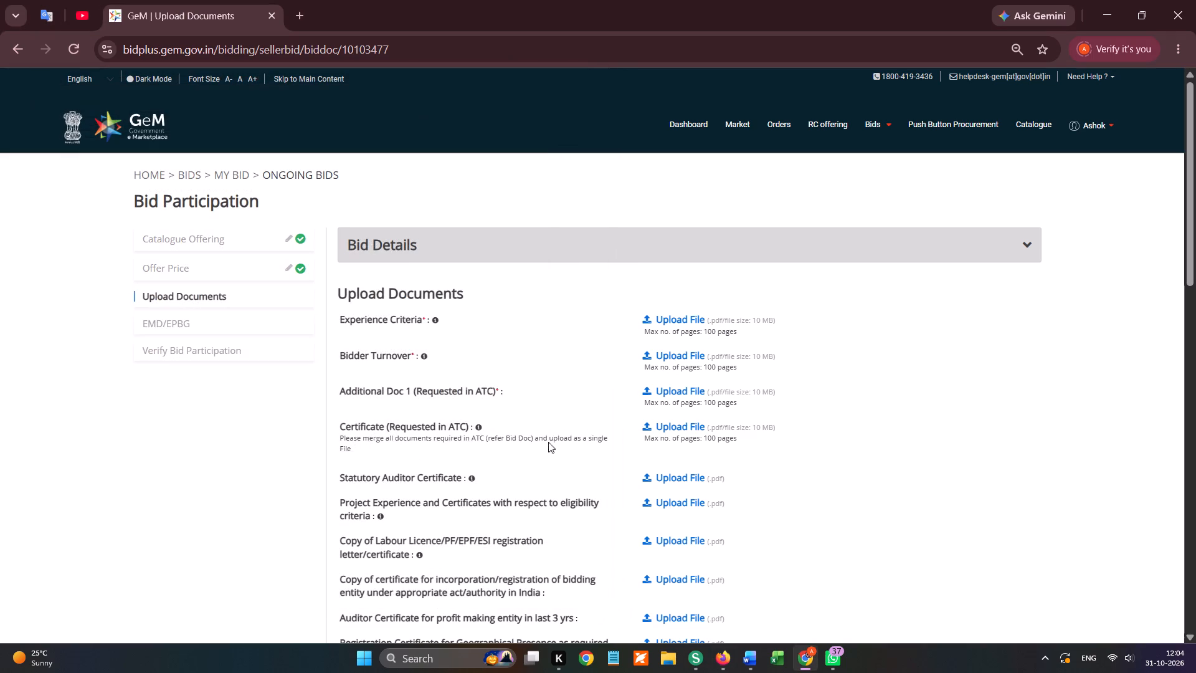
Upload turnover-certificate-nandal for the Bidder Turnover requirement.
left_click(696, 357)
scroll(402, 402, "down", 4)
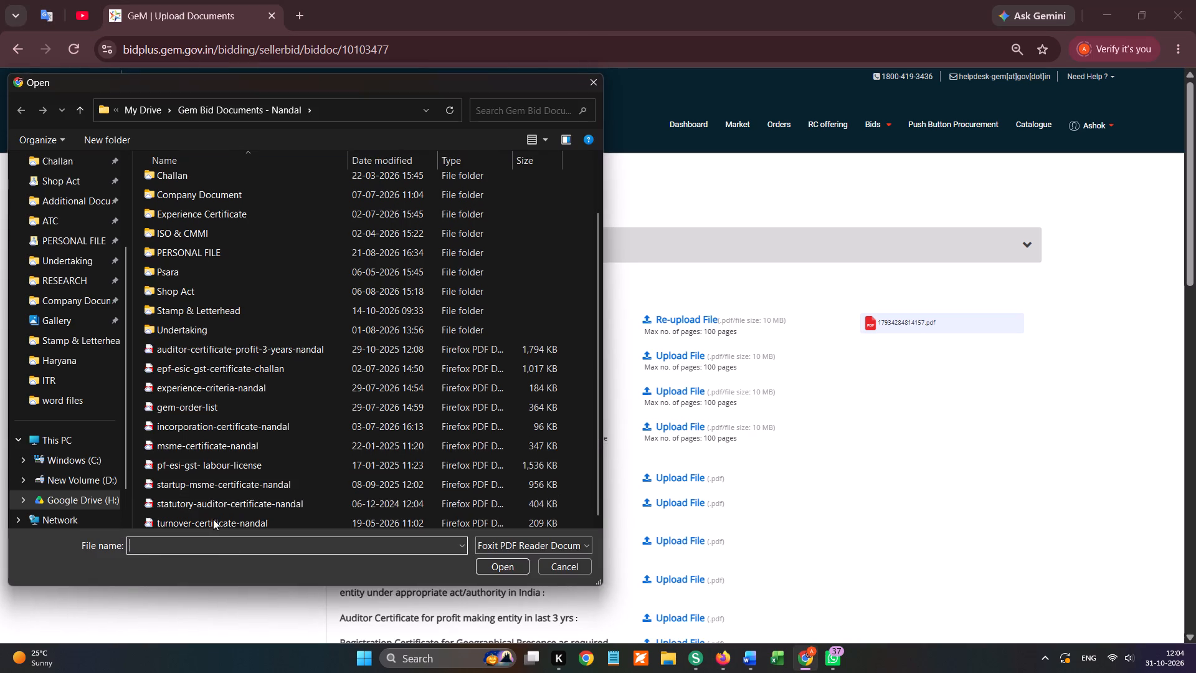
double_click(213, 519)
Upload gst-clearance-certificate-nandal from the Additional Documents folder for Additional Doc 1 (Requested in ATC).
left_click(693, 393)
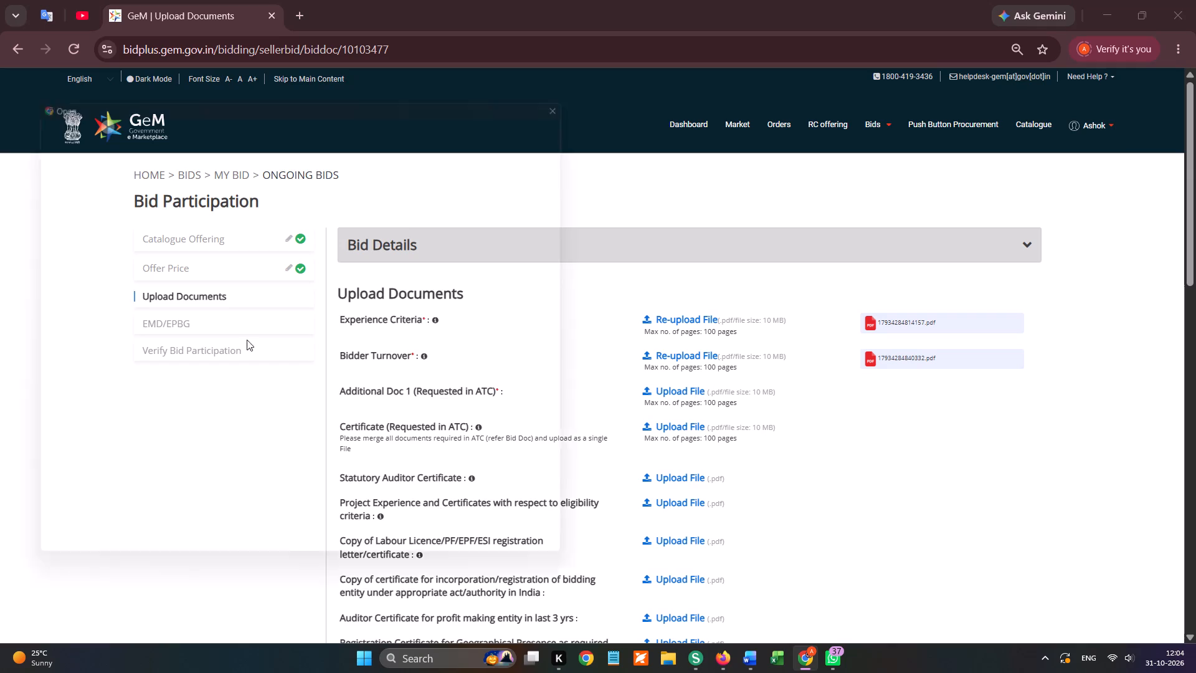
scroll(136, 278, "up", 4)
left_click(87, 293)
left_click(97, 241)
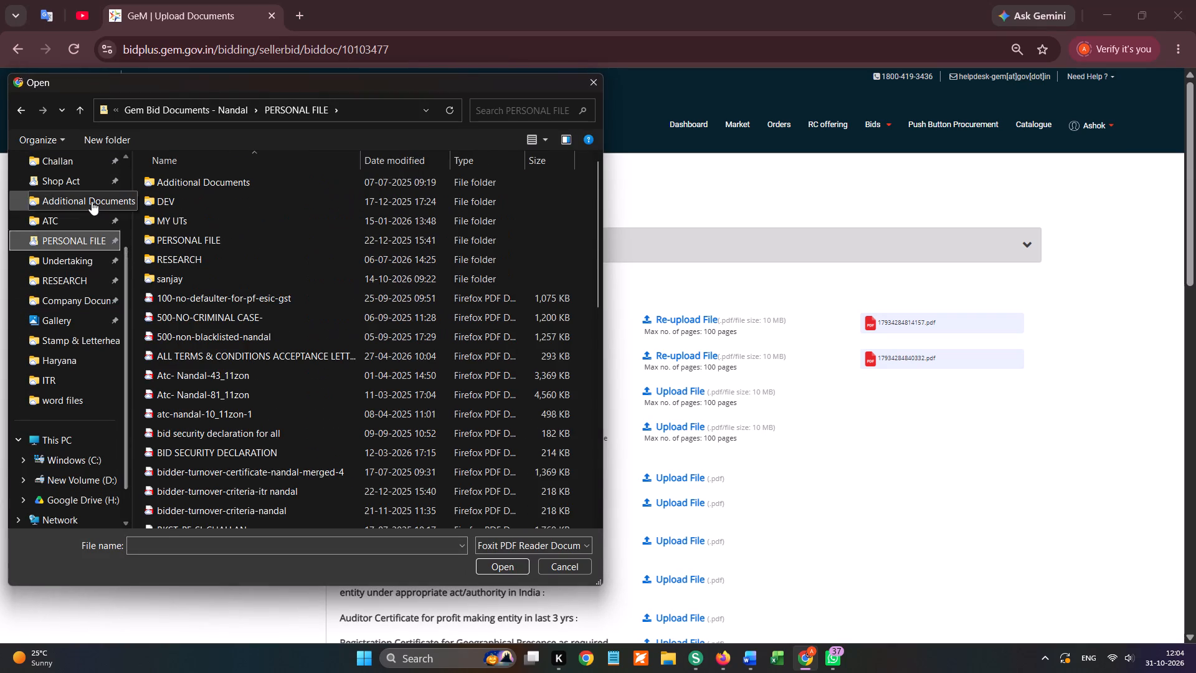
left_click(91, 201)
double_click(179, 370)
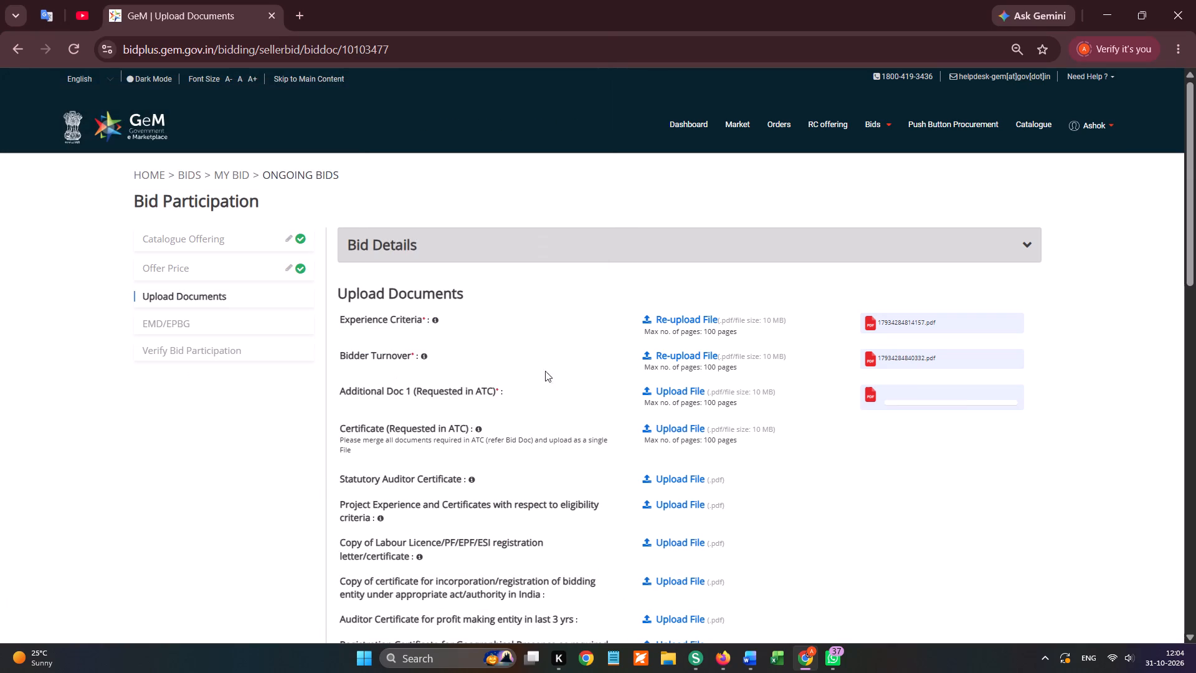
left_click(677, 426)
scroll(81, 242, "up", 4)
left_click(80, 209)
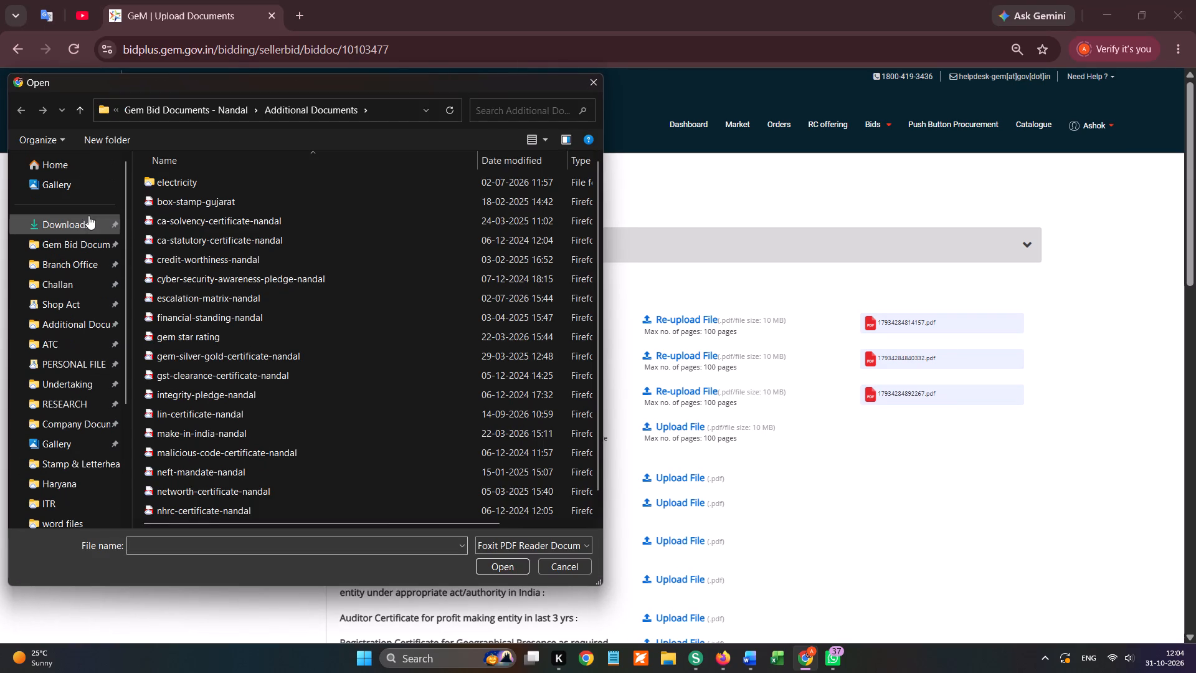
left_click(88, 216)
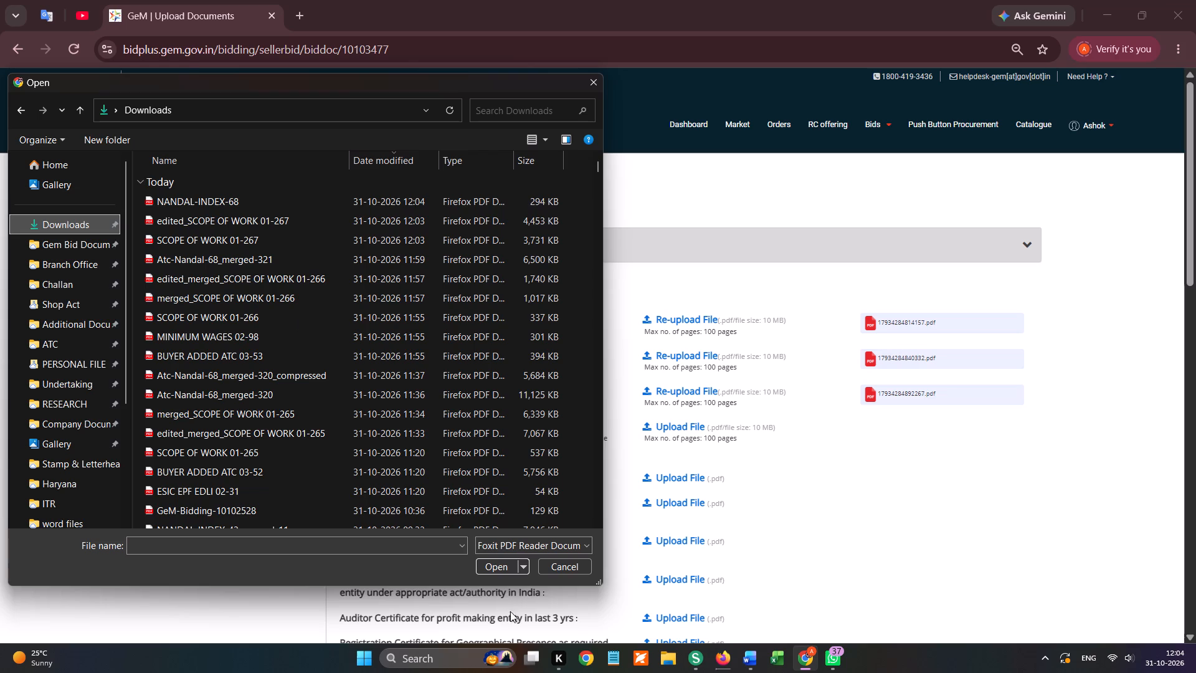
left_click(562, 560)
Upload the statutory auditor certificate file from Gem Bid Documents - Nandal for Statutory Auditor Certificate.
left_click(671, 490)
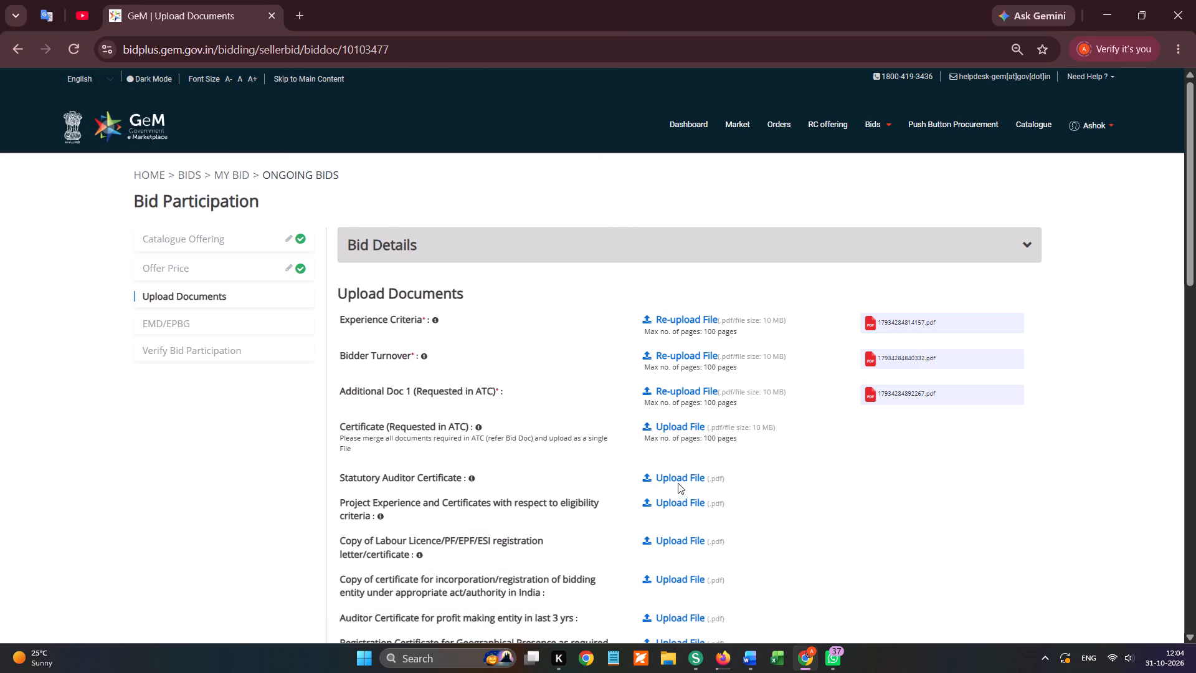
left_click(678, 482)
scroll(143, 331, "up", 4)
scroll(100, 247, "up", 3)
left_click(100, 247)
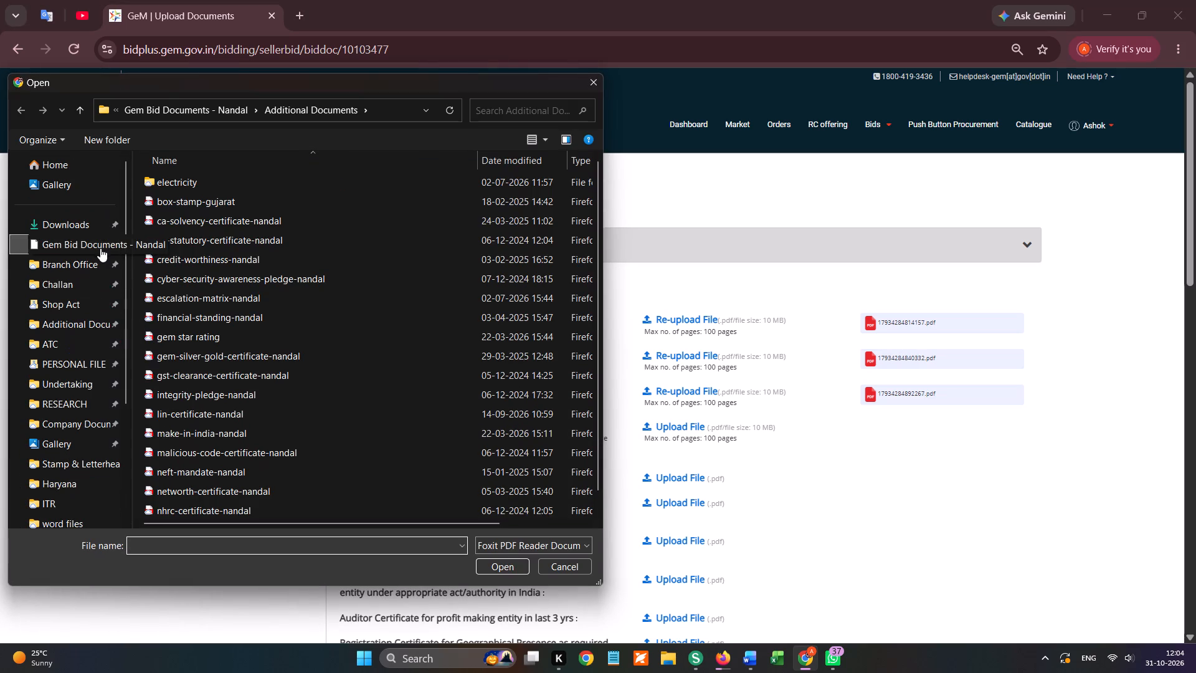
scroll(186, 467, "down", 5)
double_click(196, 497)
Upload gem-order-list for Project Experience and Certificates with respect to eligibility criteria.
left_click(685, 517)
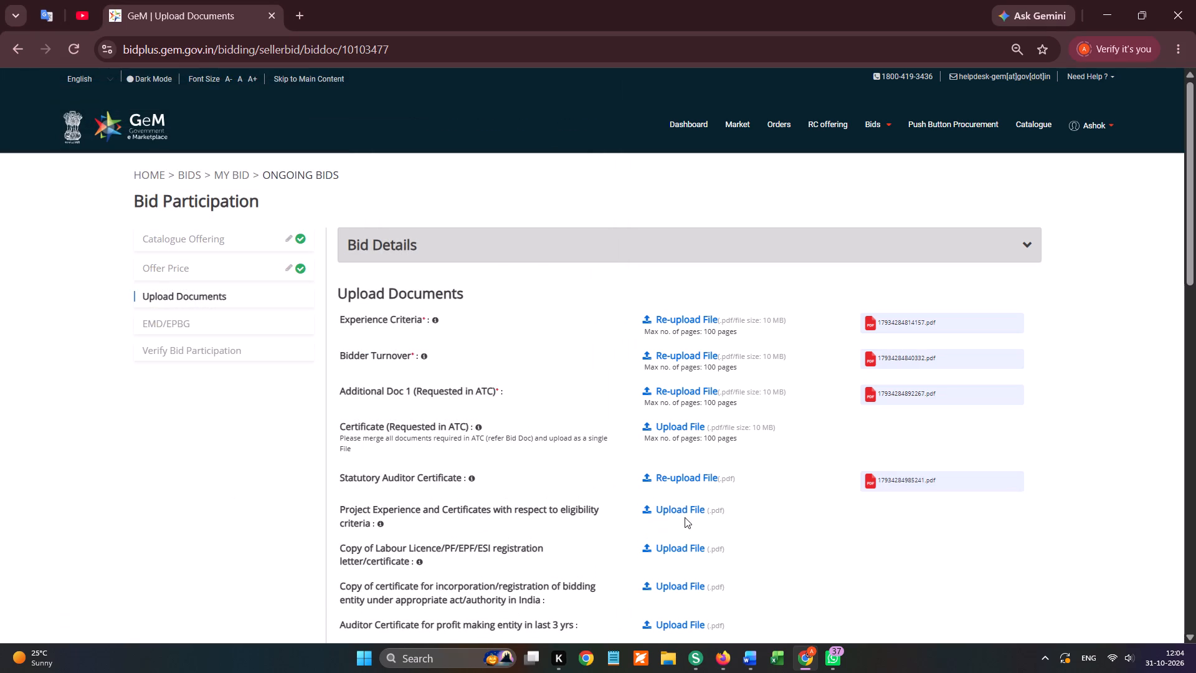
left_click(685, 510)
double_click(209, 469)
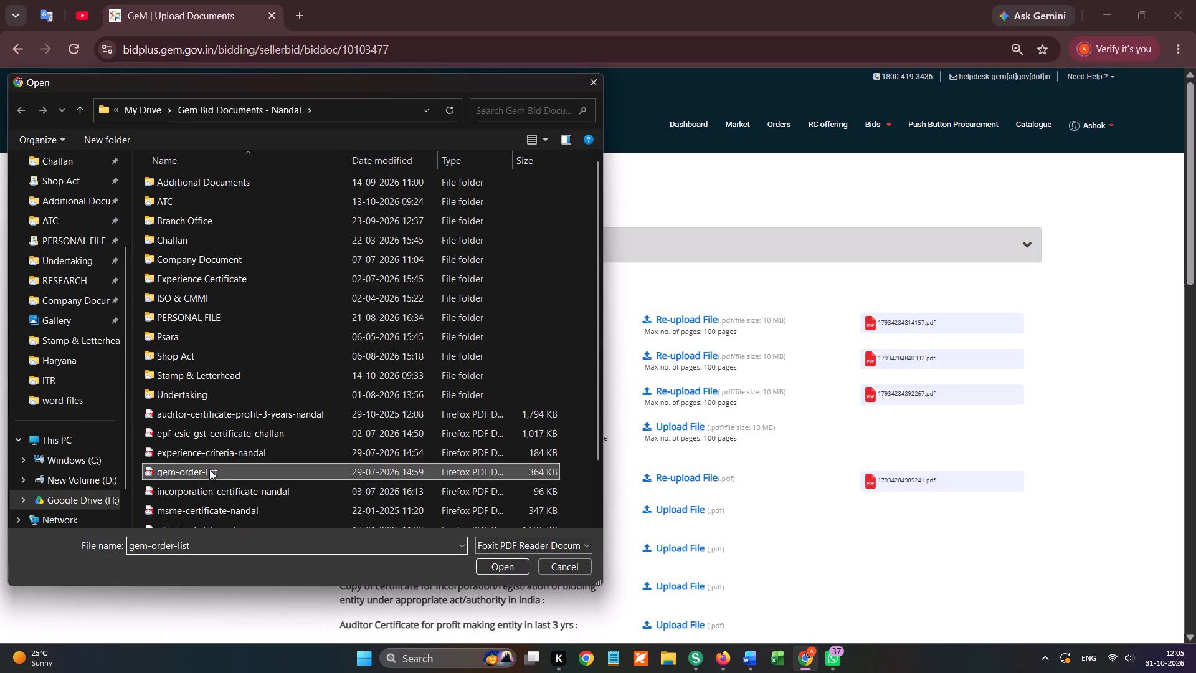
Upload pf-esi-gst- labour-license for Copy of Labour Licence/PF/EPF/ESI registration letter/certificate.
scroll(742, 403, "down", 1)
left_click(668, 326)
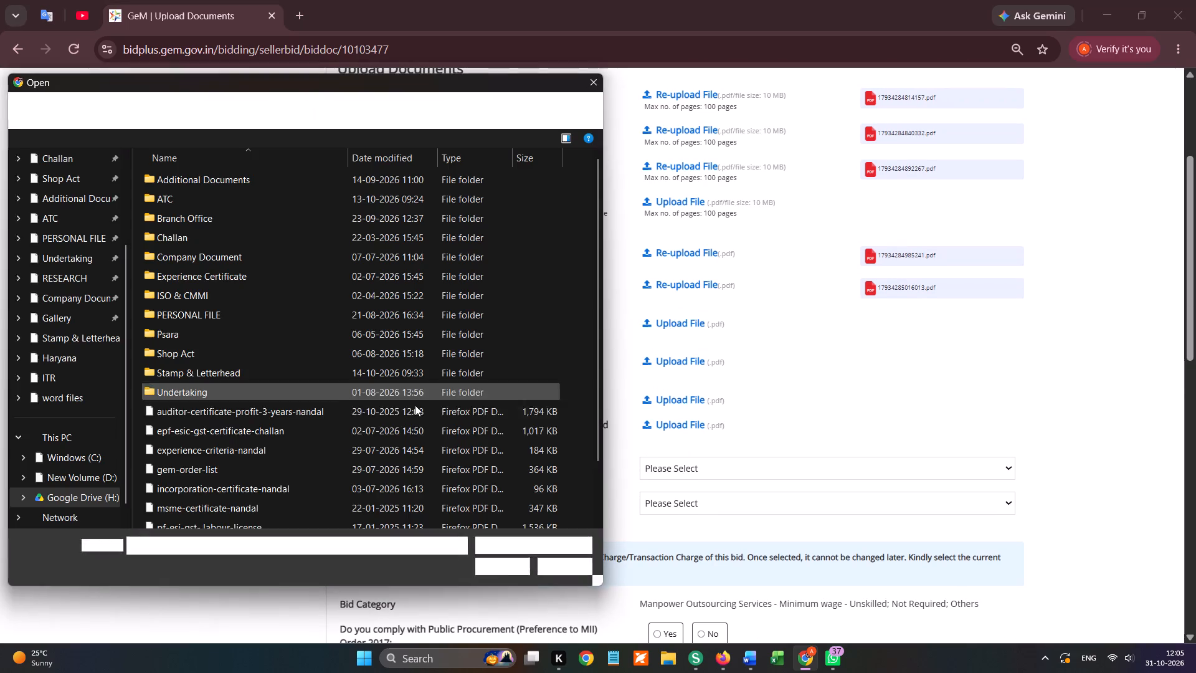
scroll(249, 492, "down", 2)
double_click(237, 461)
Upload incorporation-certificate-nandal for the copy of the bidding entity's incorporation/registration certificate.
left_click(690, 360)
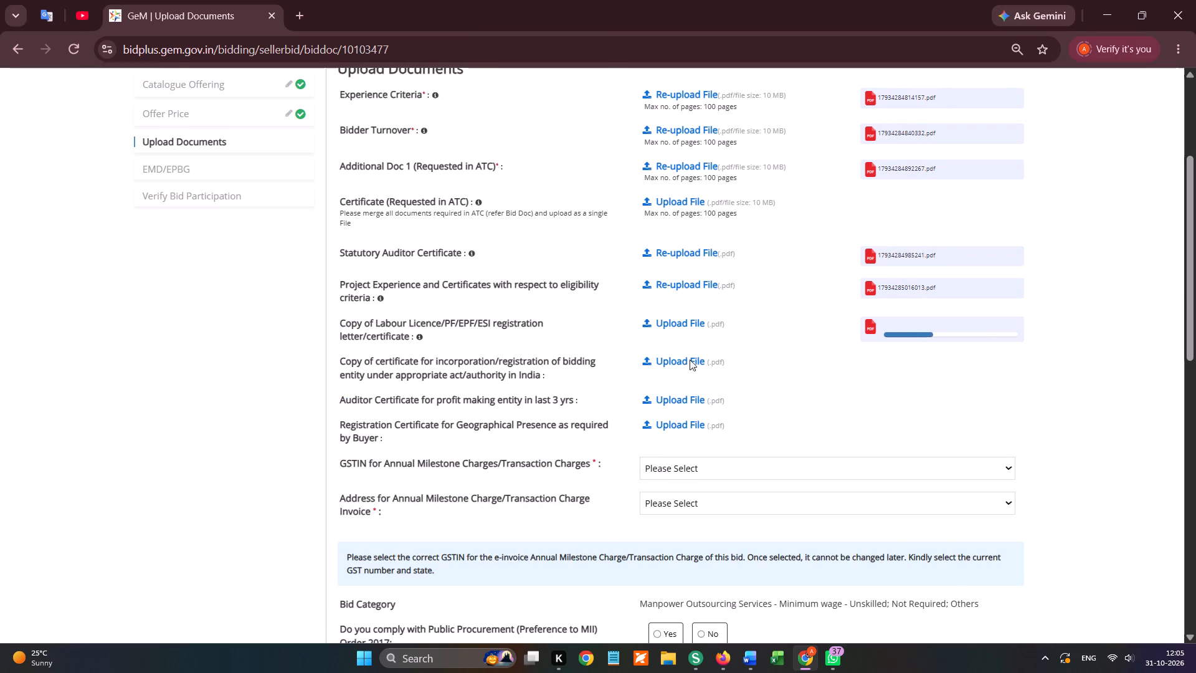
scroll(292, 426, "down", 6)
double_click(232, 422)
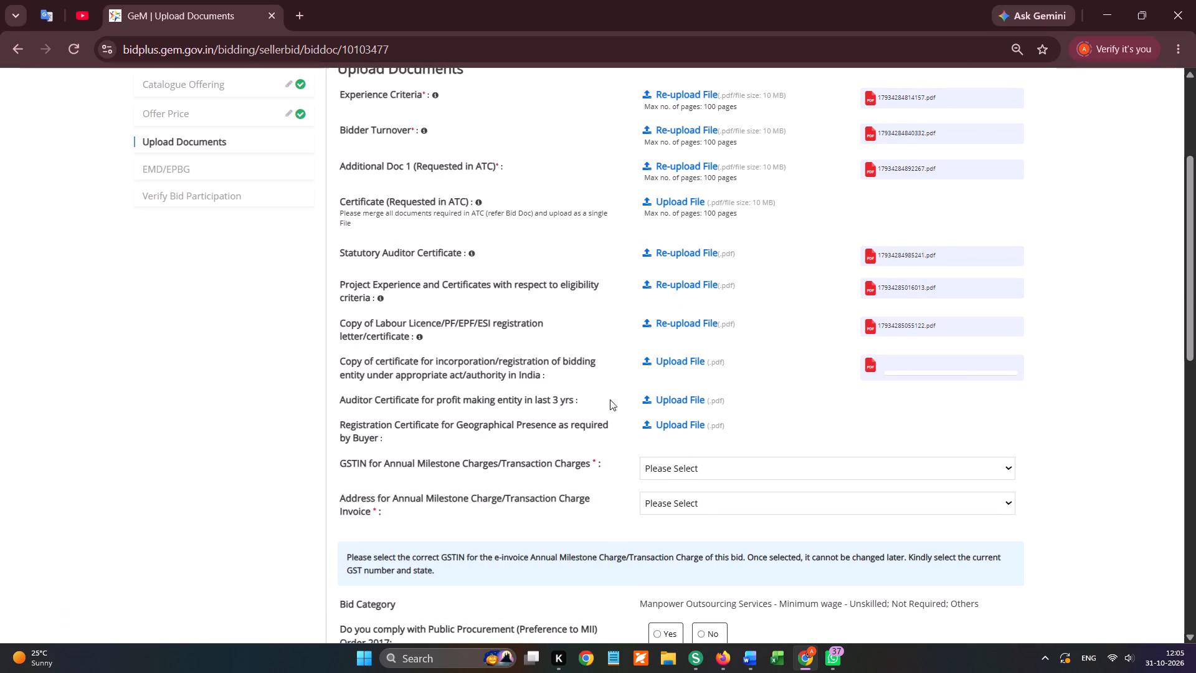
Upload auditor-certificate-profit-3-years-nandal for Auditor Certificate for profit making entity in last 3 yrs.
left_click(669, 401)
double_click(262, 414)
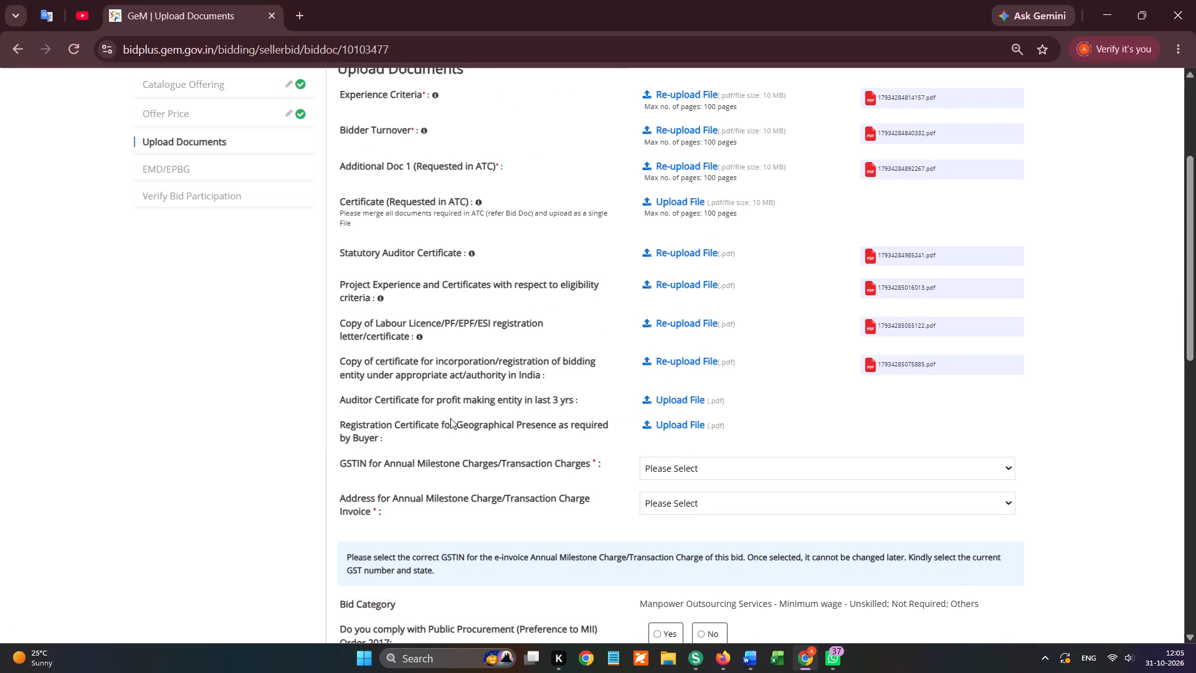
Check the bid's city in the Firefox tender spreadsheet and, back in Chrome, upload RAJKOT BRANCH OFFICE from Branch Office for Geographical Presence.
key("alt+Tab")
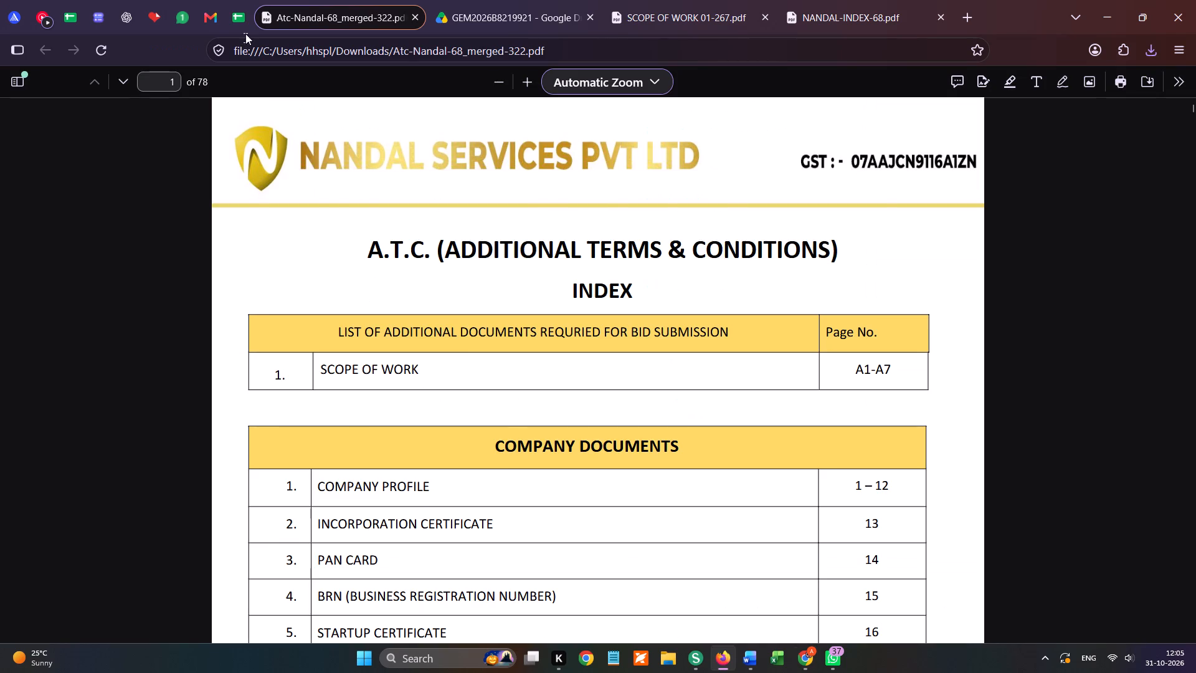
left_click(246, 28)
left_click(4, 398)
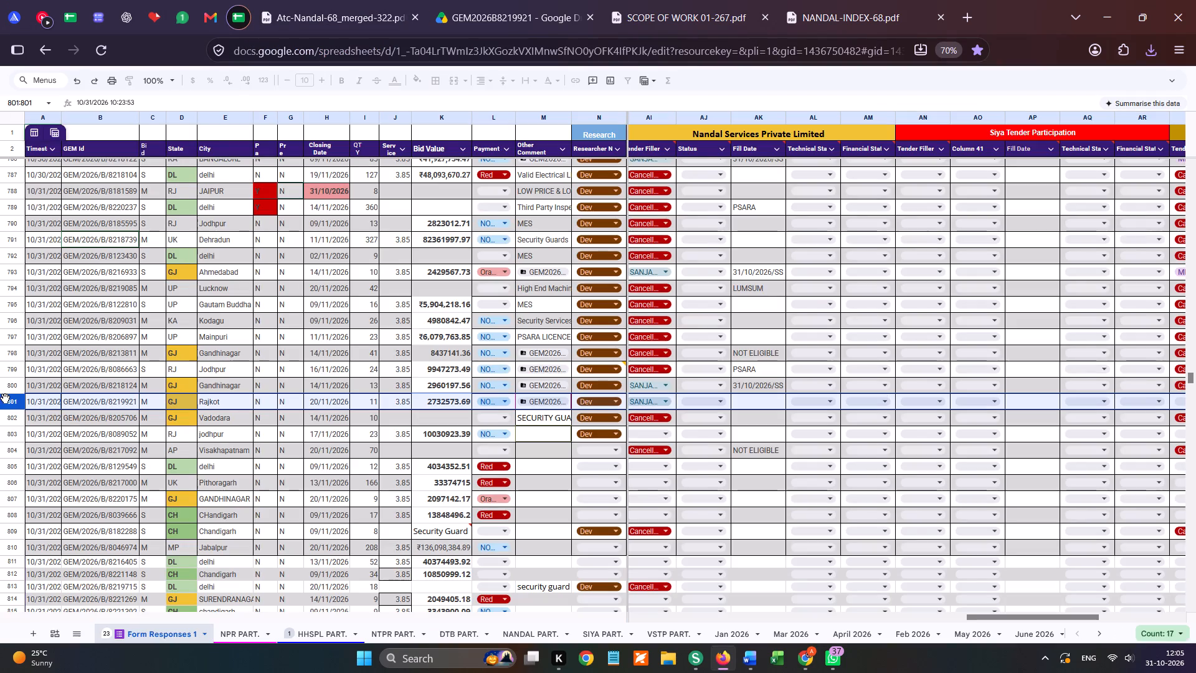
key("alt+Tab")
left_click(693, 421)
left_click(691, 434)
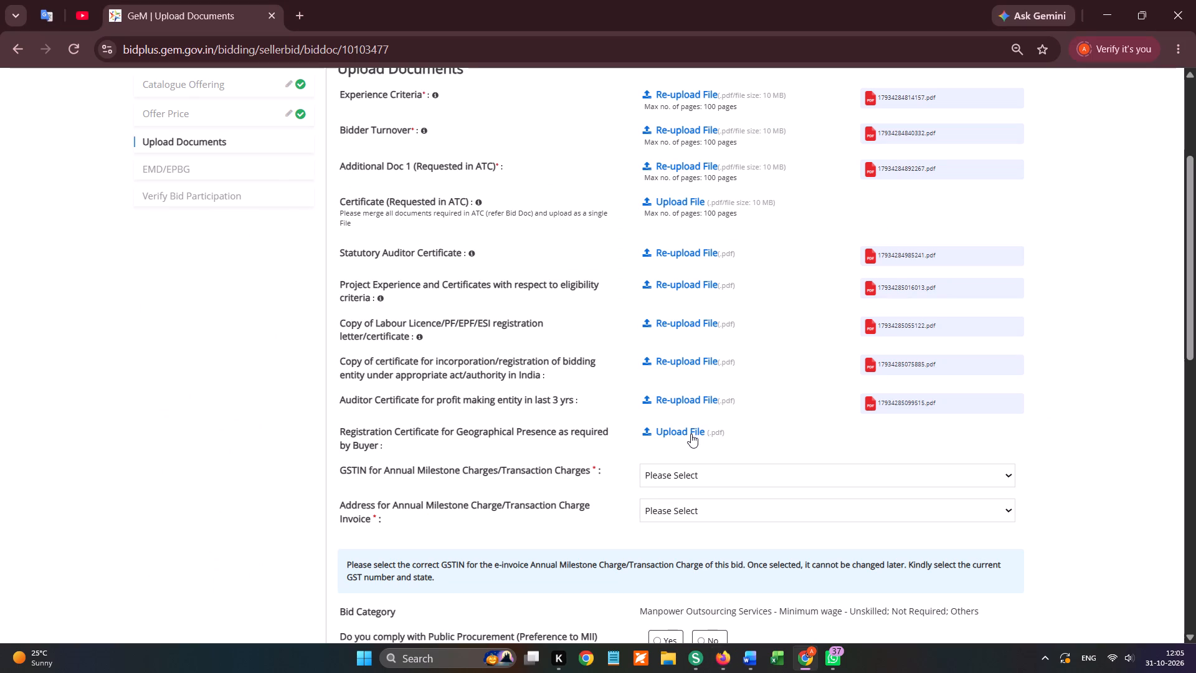
scroll(71, 307, "up", 5)
left_click(89, 267)
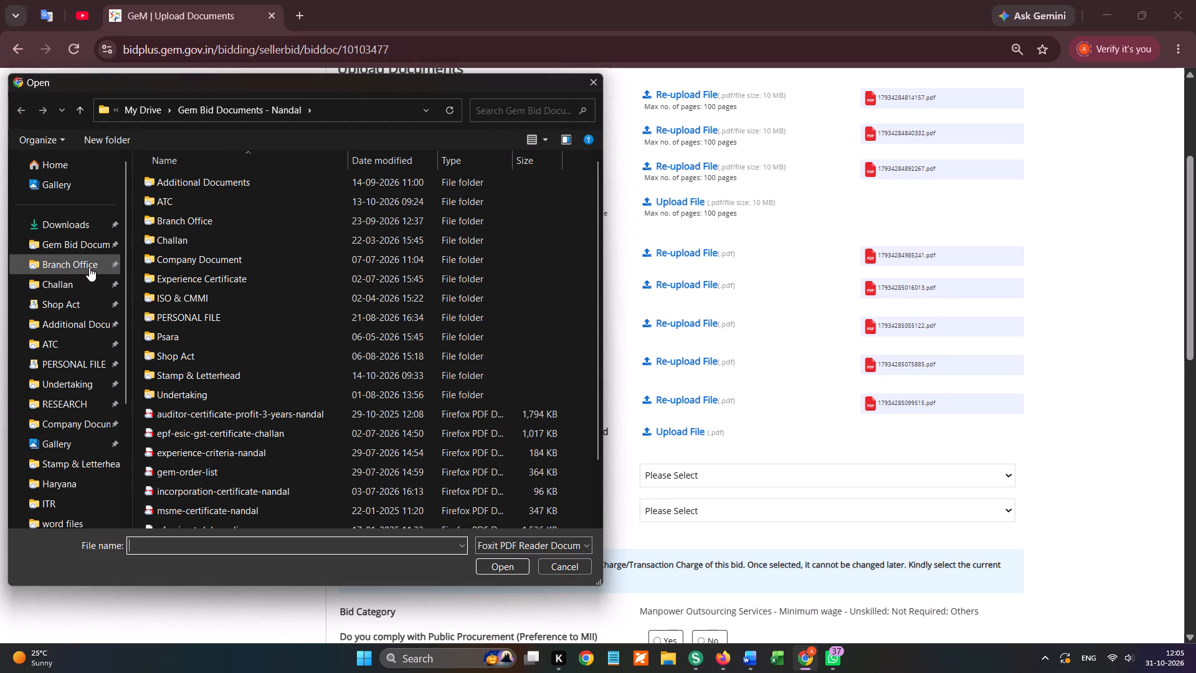
scroll(213, 400, "down", 1)
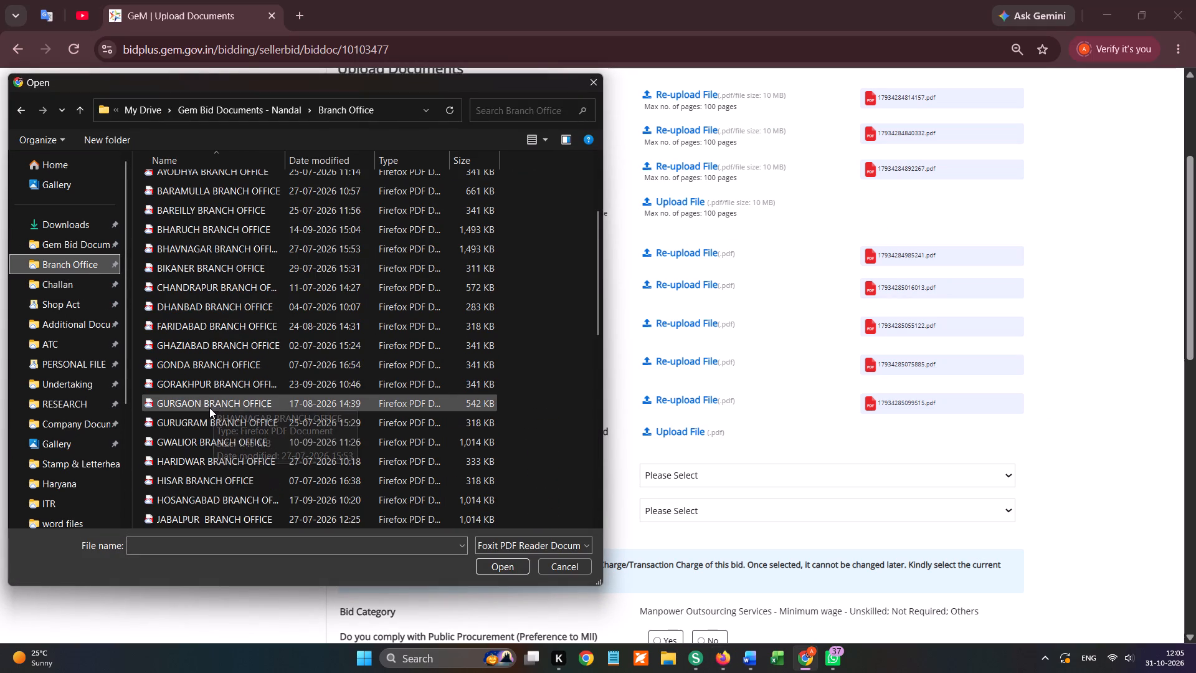
scroll(209, 408, "down", 5)
double_click(192, 376)
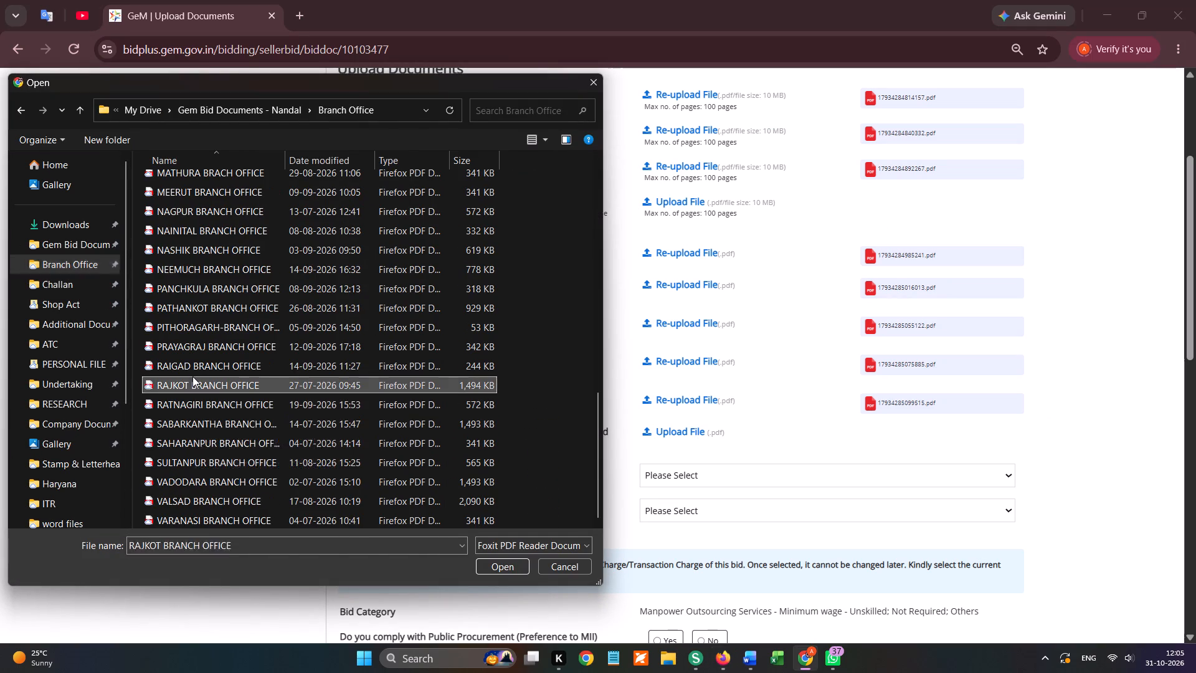
Upload Atc-Nandal-68_merged-322 from Downloads for Certificate (Requested in ATC).
left_click(688, 203)
scroll(77, 247, "up", 4)
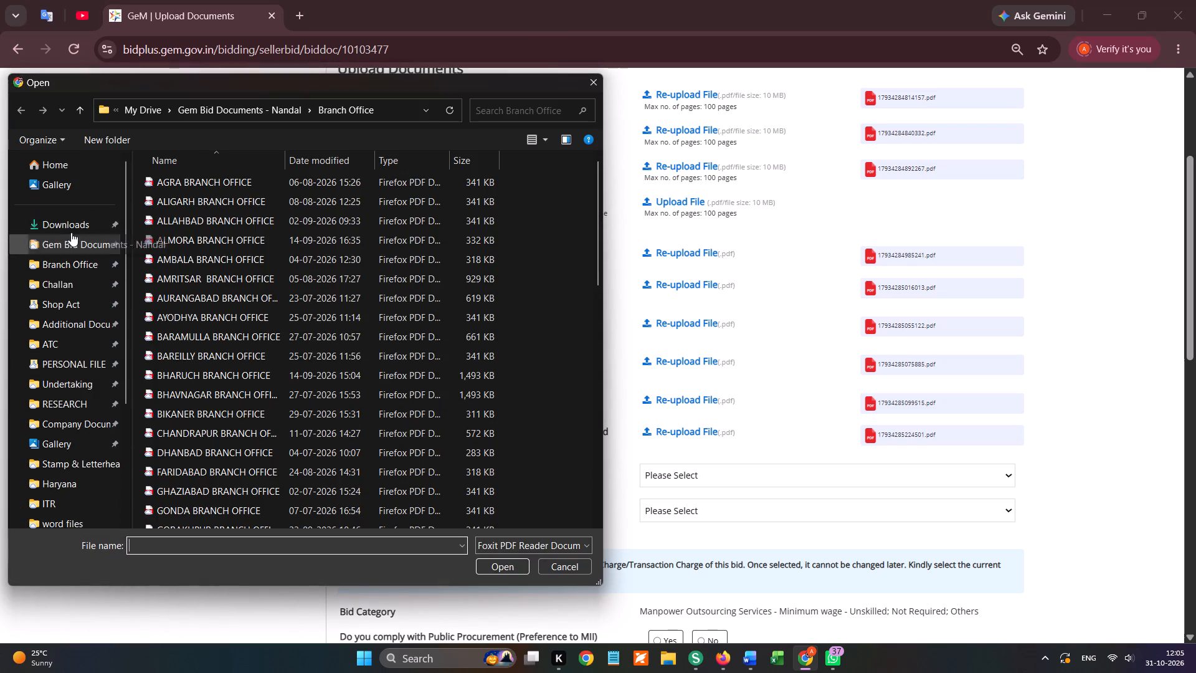
left_click(77, 209)
left_click(82, 222)
double_click(261, 197)
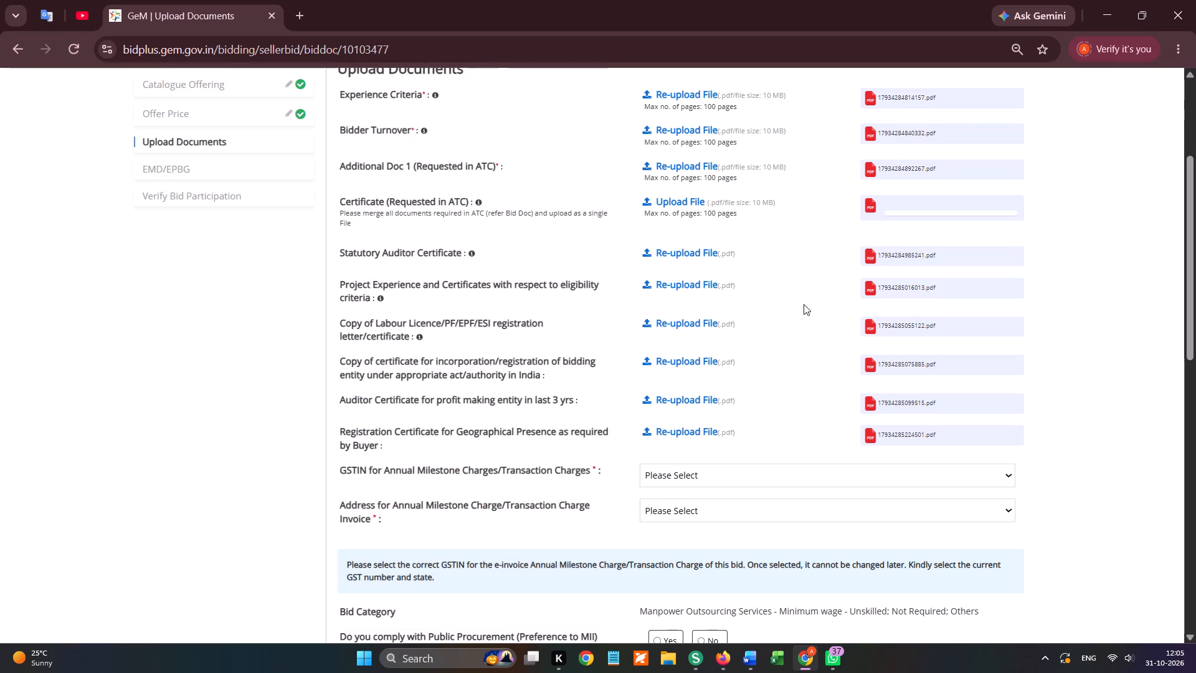
Select the company's registered GSTIN and its North West Delhi address for the Annual Milestone Charge/Transaction Charge invoice.
scroll(855, 305, "down", 1)
left_click(714, 272)
left_click(708, 317)
left_click(727, 304)
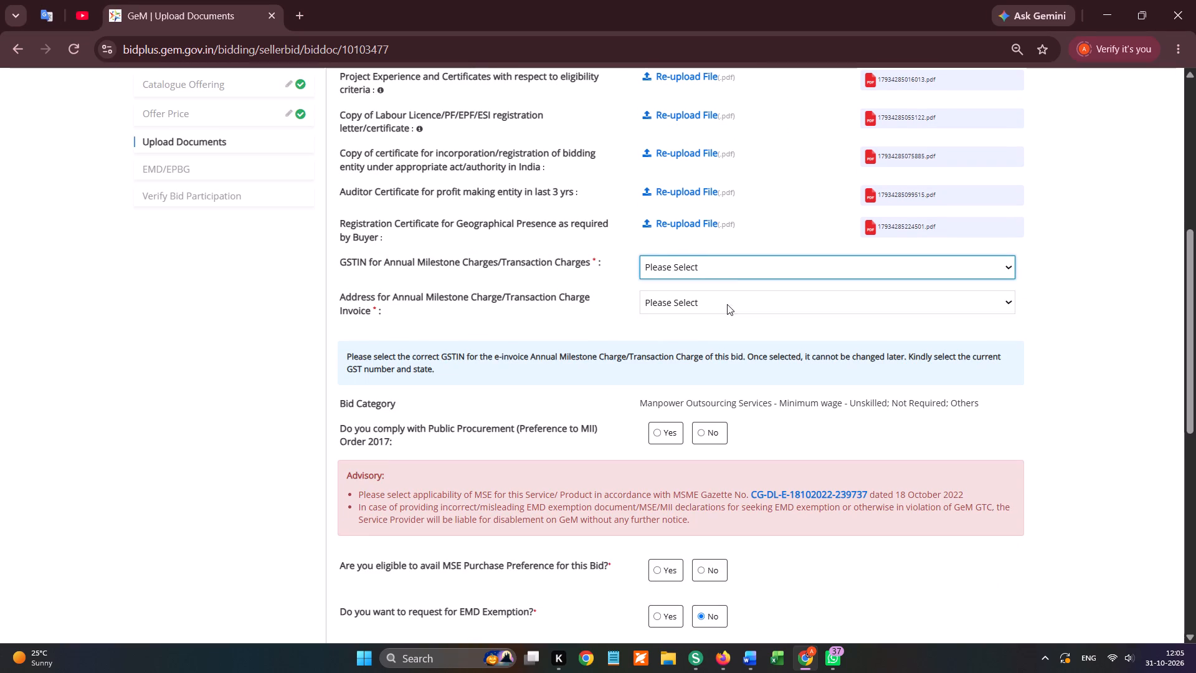
left_click(744, 161)
left_click(718, 303)
left_click(711, 343)
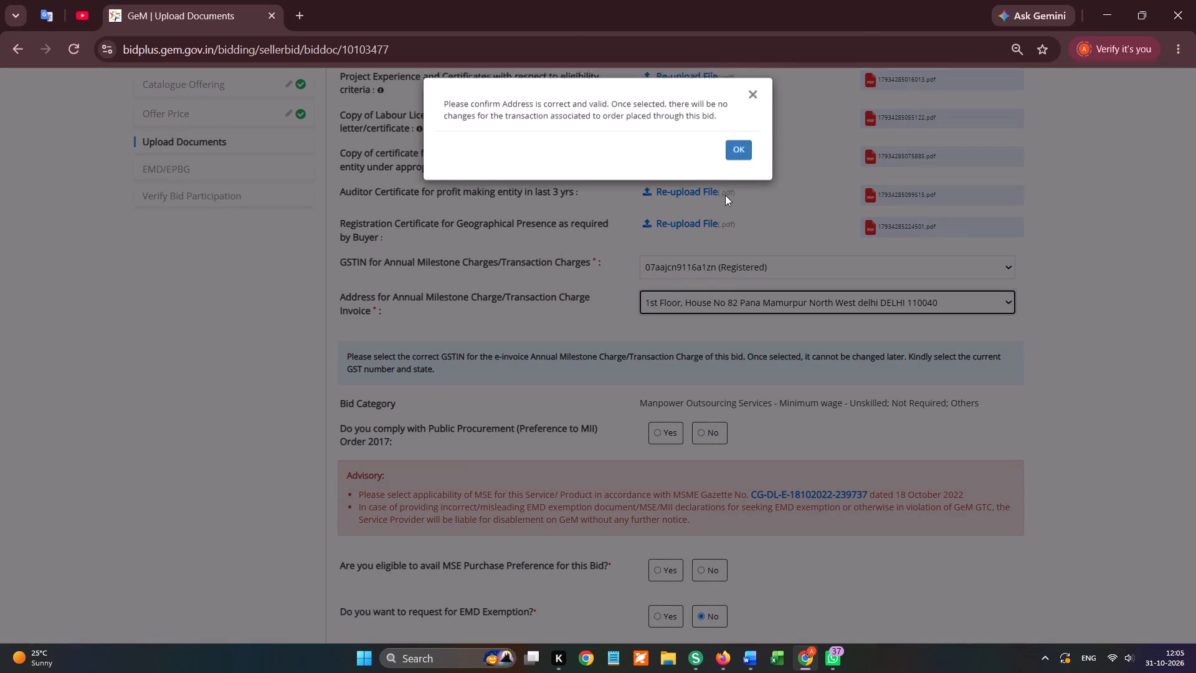
left_click(736, 157)
Answer Yes to complying with the Public Procurement (Preference to MII) Order 2017 and to MSE Purchase Preference eligibility.
left_click(655, 428)
scroll(657, 428, "down", 1)
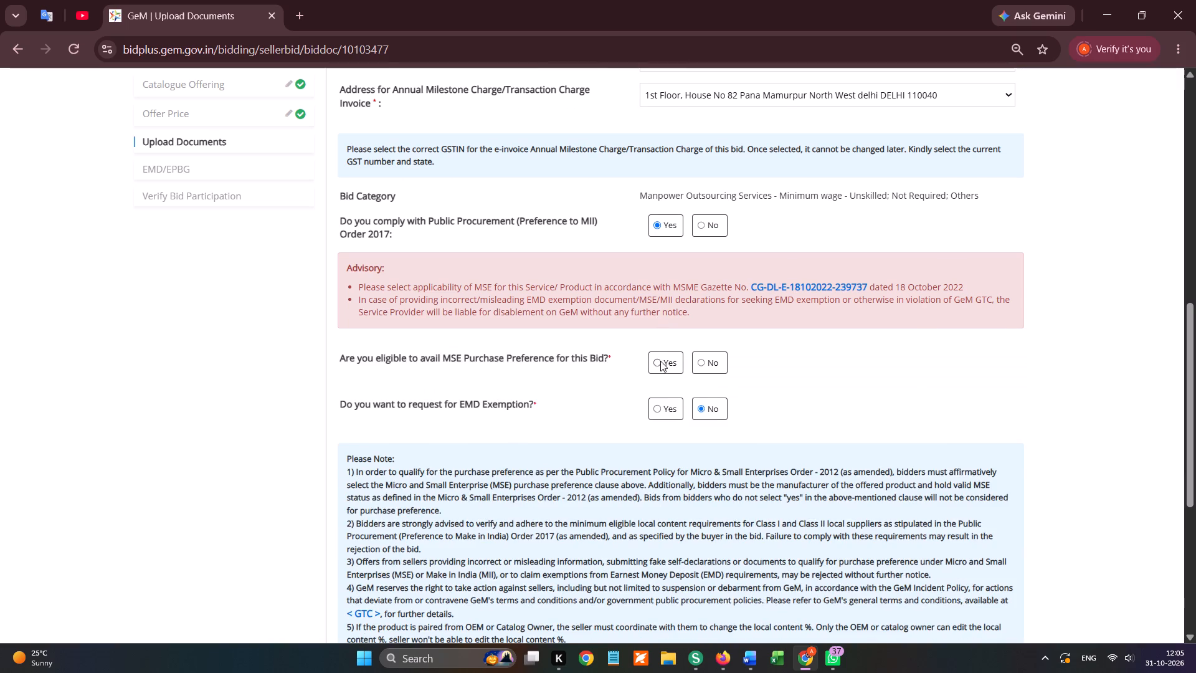
left_click(660, 361)
Upload msme-certificate-nandal from Gem Bid Documents - Nandal as the MSE category certificate.
left_click(674, 386)
scroll(102, 305, "up", 4)
left_click(96, 249)
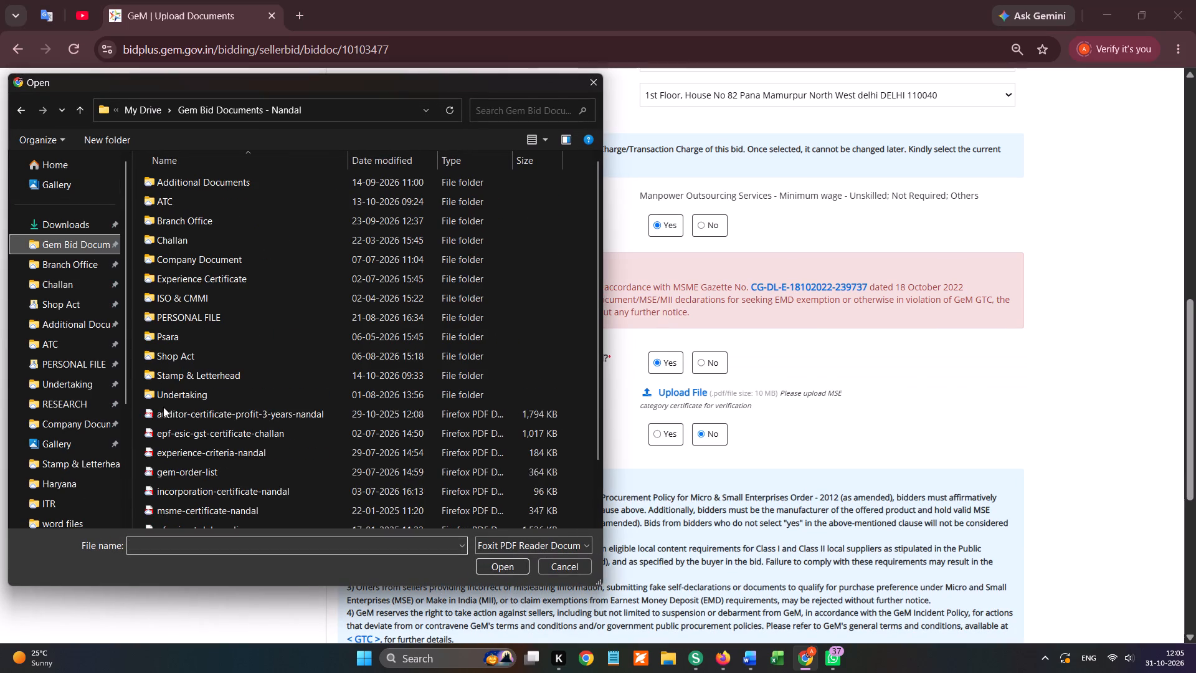
double_click(201, 513)
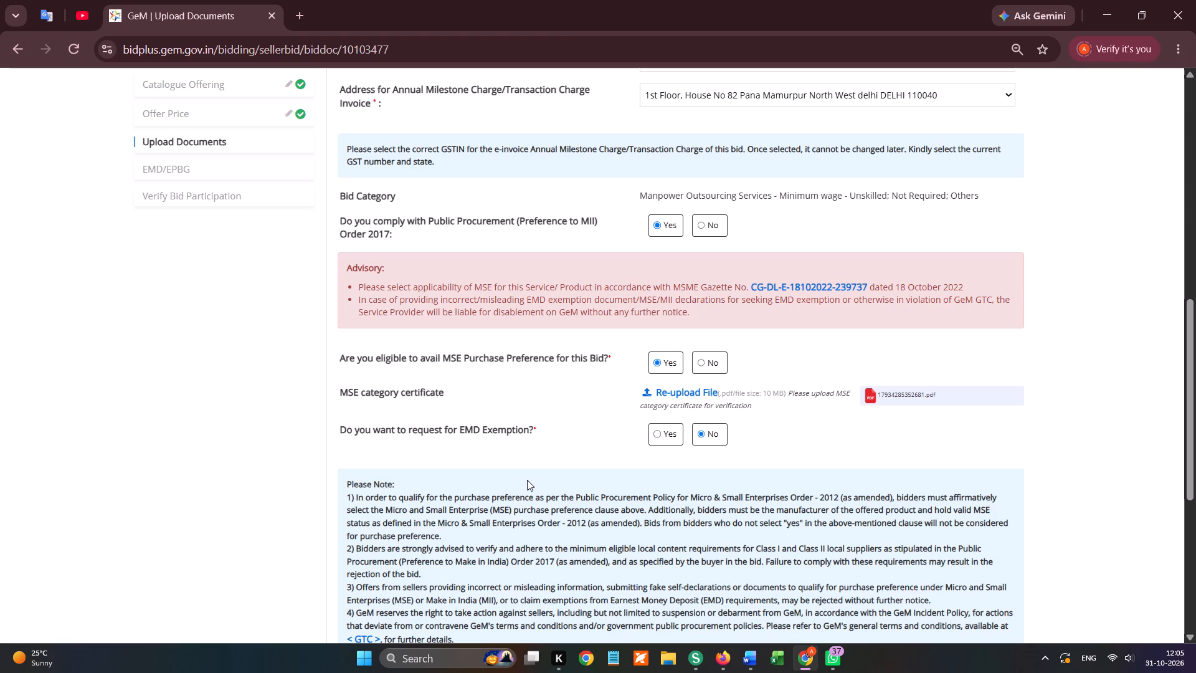
Request EMD exemption for the bid and choose Start-up as the EMD Exemption Category.
scroll(609, 472, "down", 1)
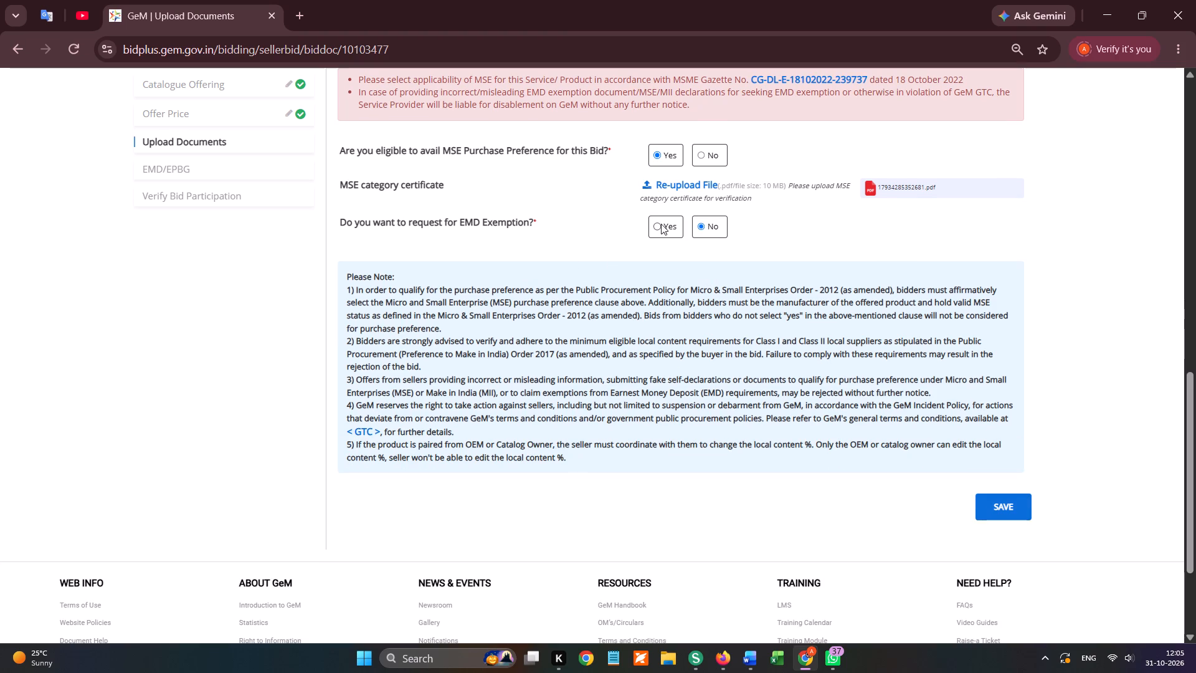
left_click(661, 224)
left_click(665, 255)
left_click(678, 307)
left_click(731, 156)
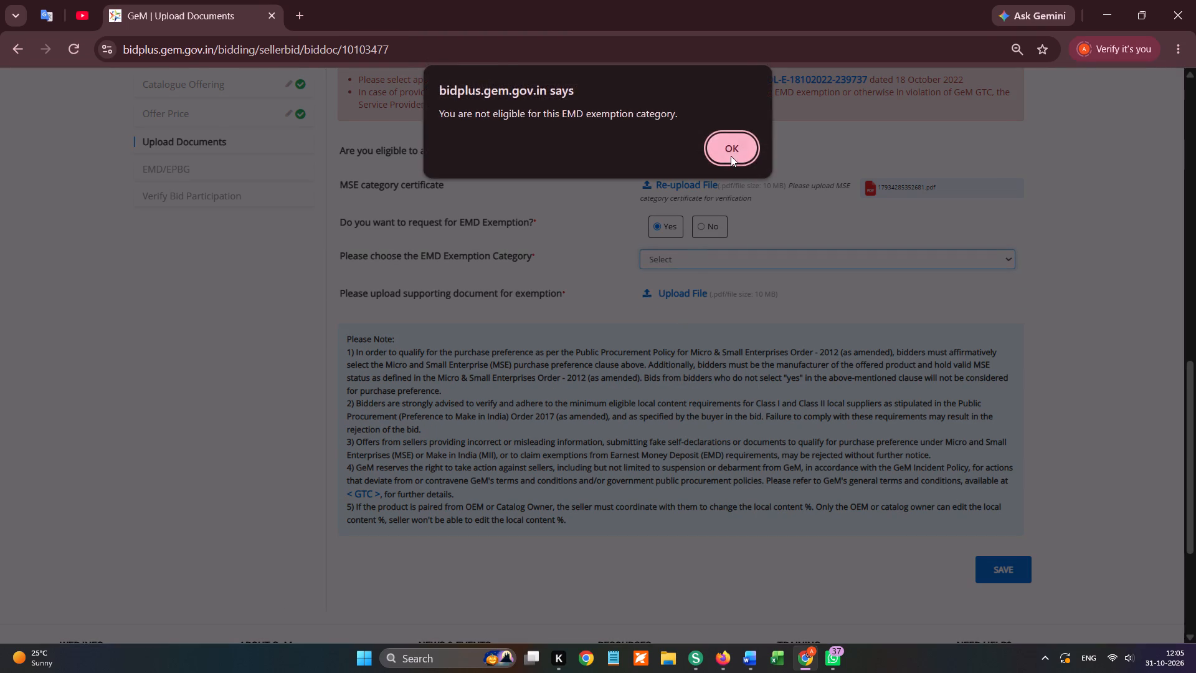
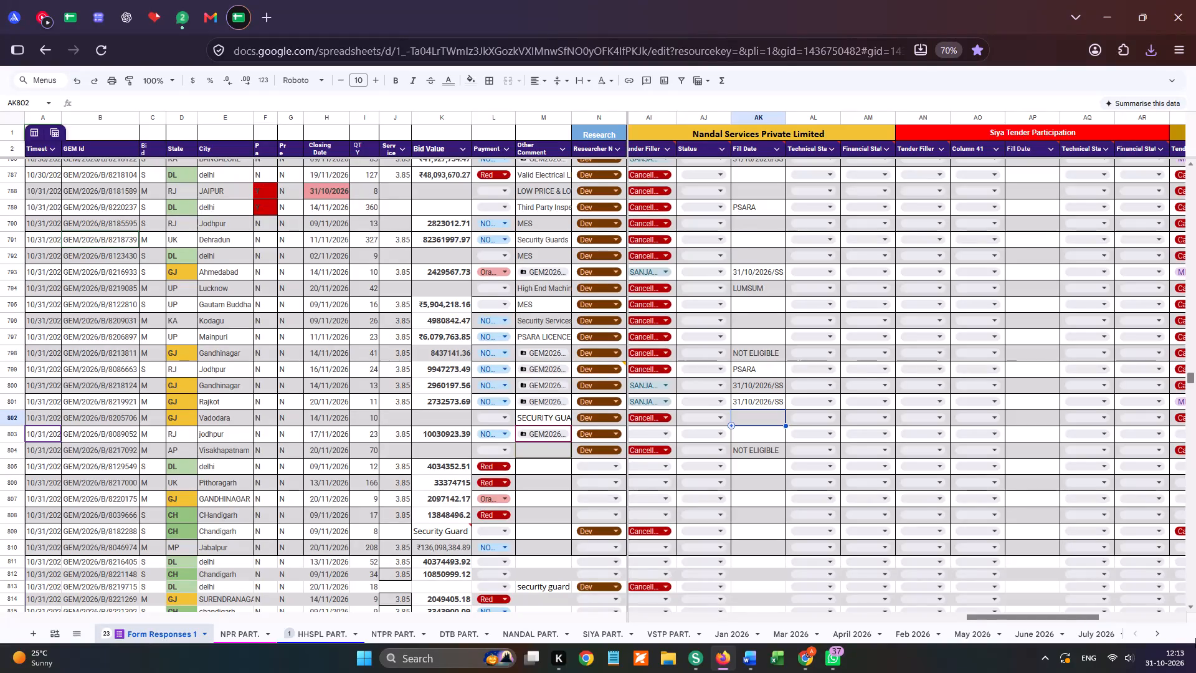
Assign SANJAY as the Nandal Services tender filler for the Jodhpur bid GEM/2026/B/8089052.
left_click(647, 431)
left_click(668, 446)
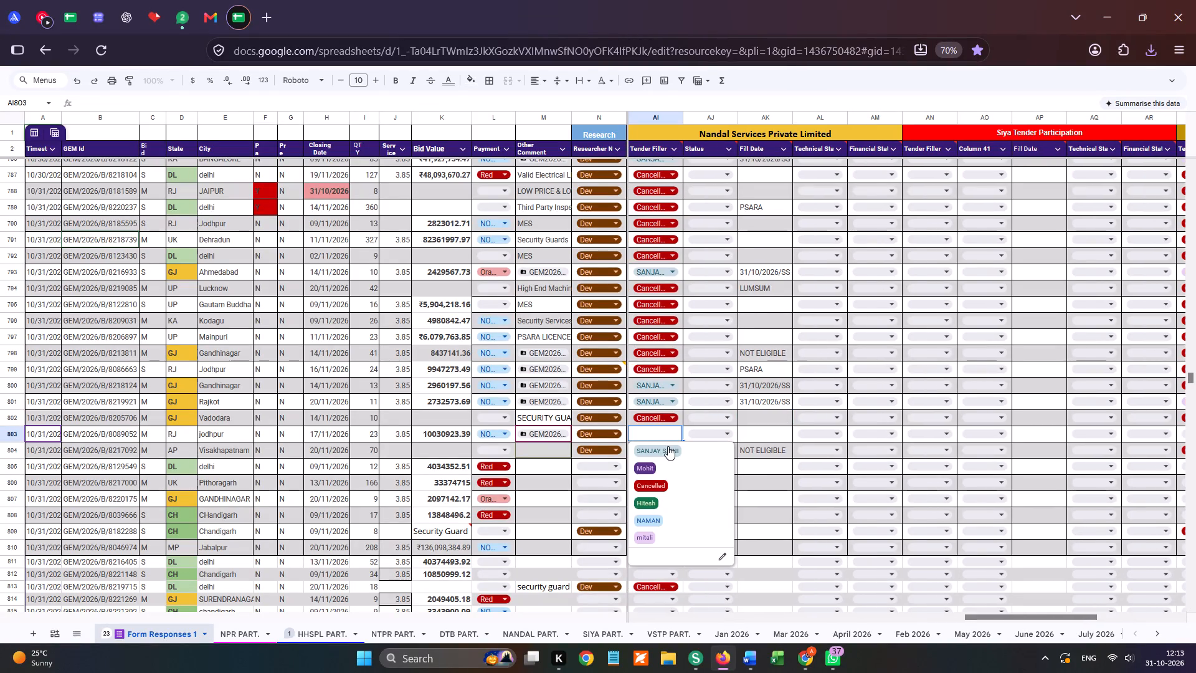
Copy the GeM bid ID GEM/2026/B/8089052 from its row in the tender sheet.
left_click(14, 437)
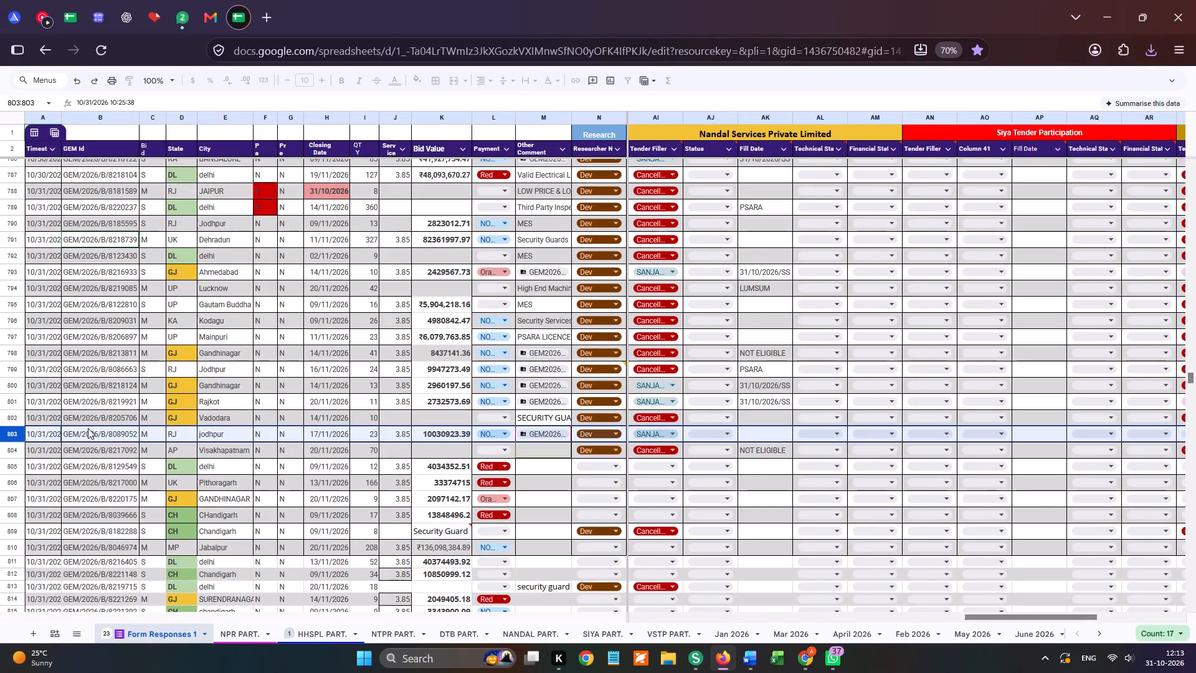
left_click(97, 431)
key("ctrl+c")
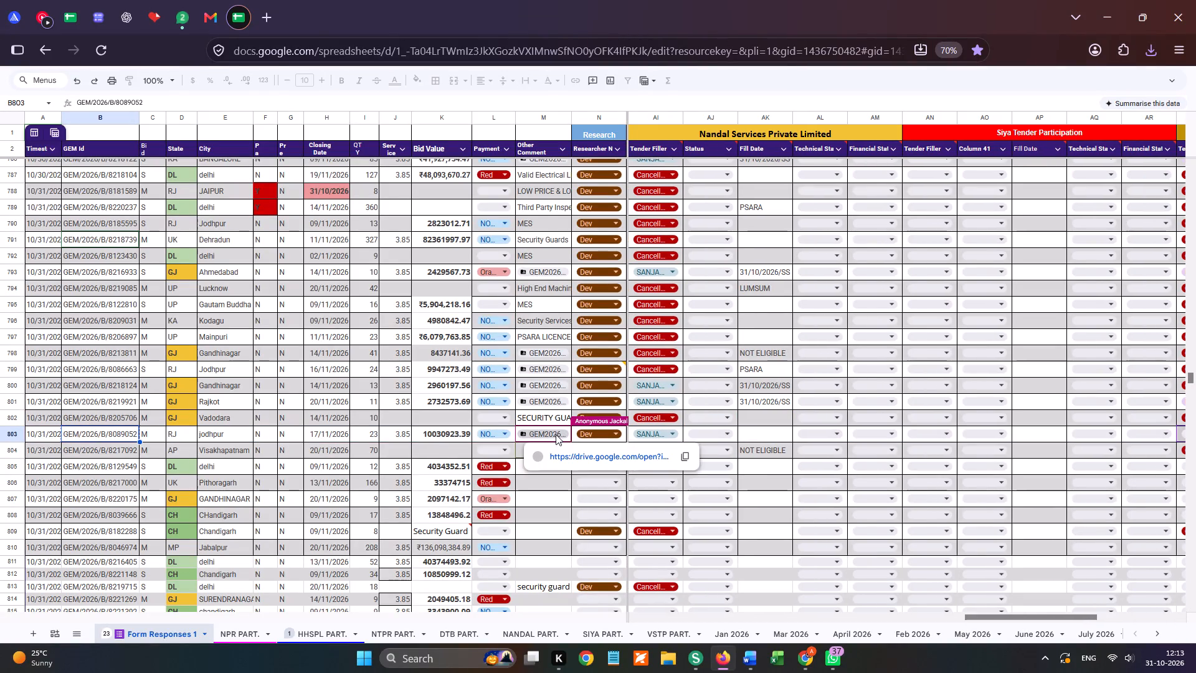
Open the Google Drive folder linked in the Other Comment column for bid GEM/2026/B/8089052.
left_click(579, 457)
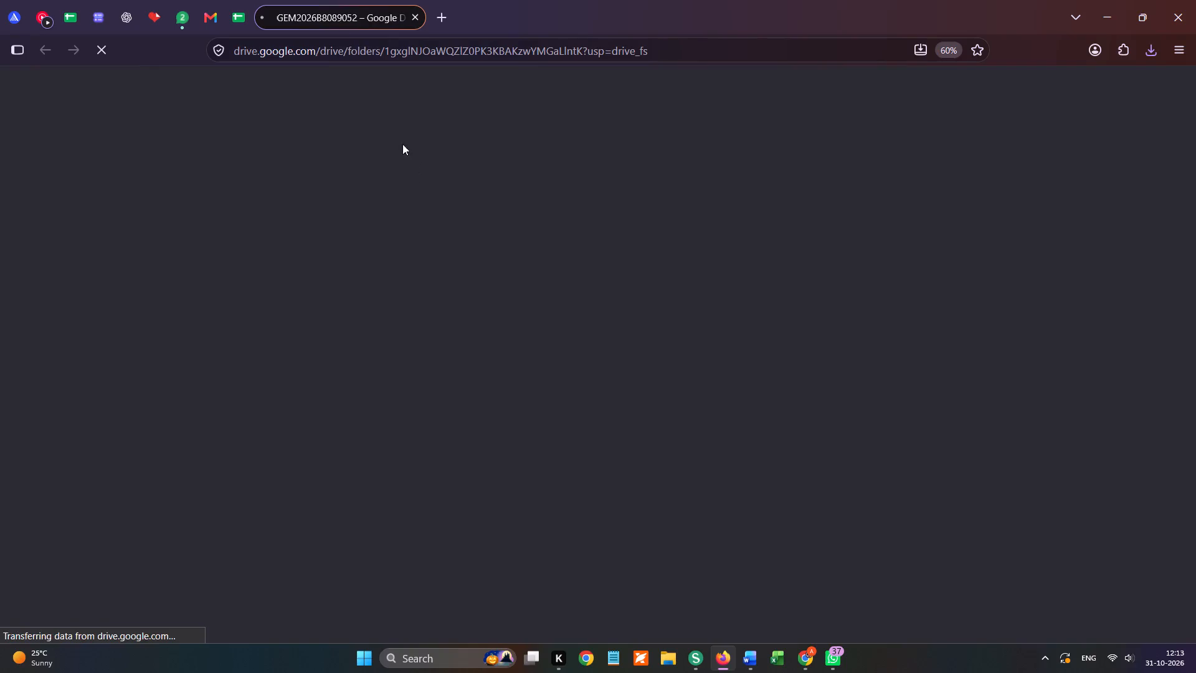
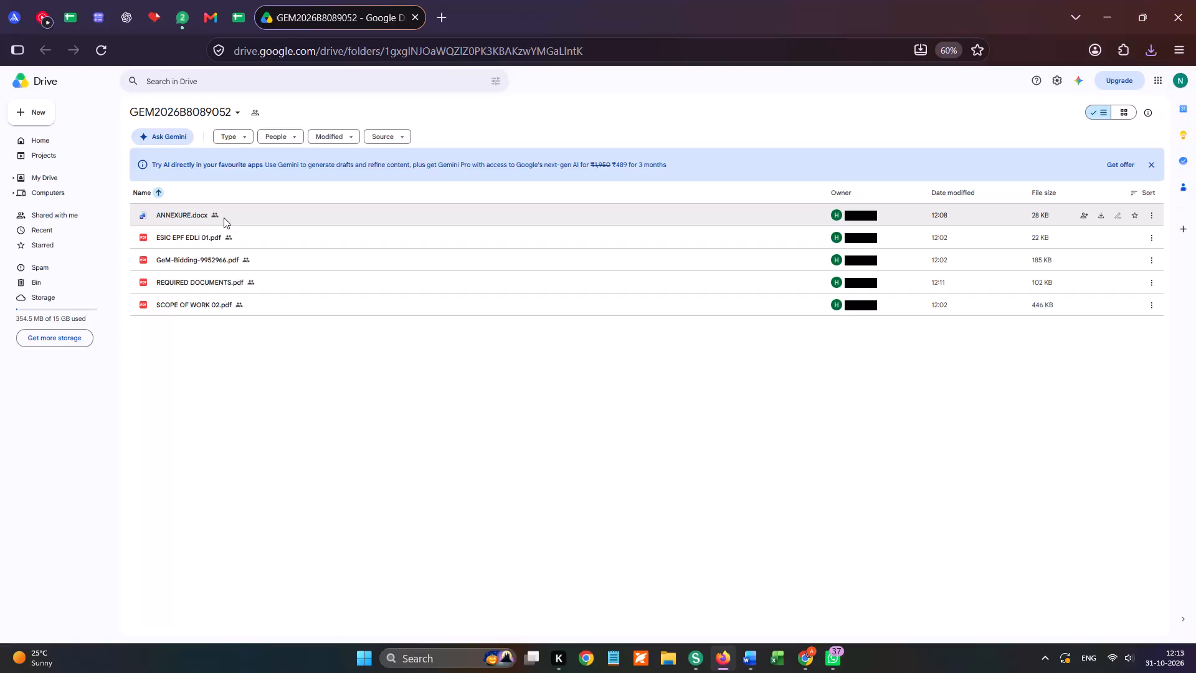
Open ANNEXURE.docx and REQUIRED DOCUMENTS.pdf from the bid folder, and review the pre-bid and document requirements in the PDF.
double_click(224, 217)
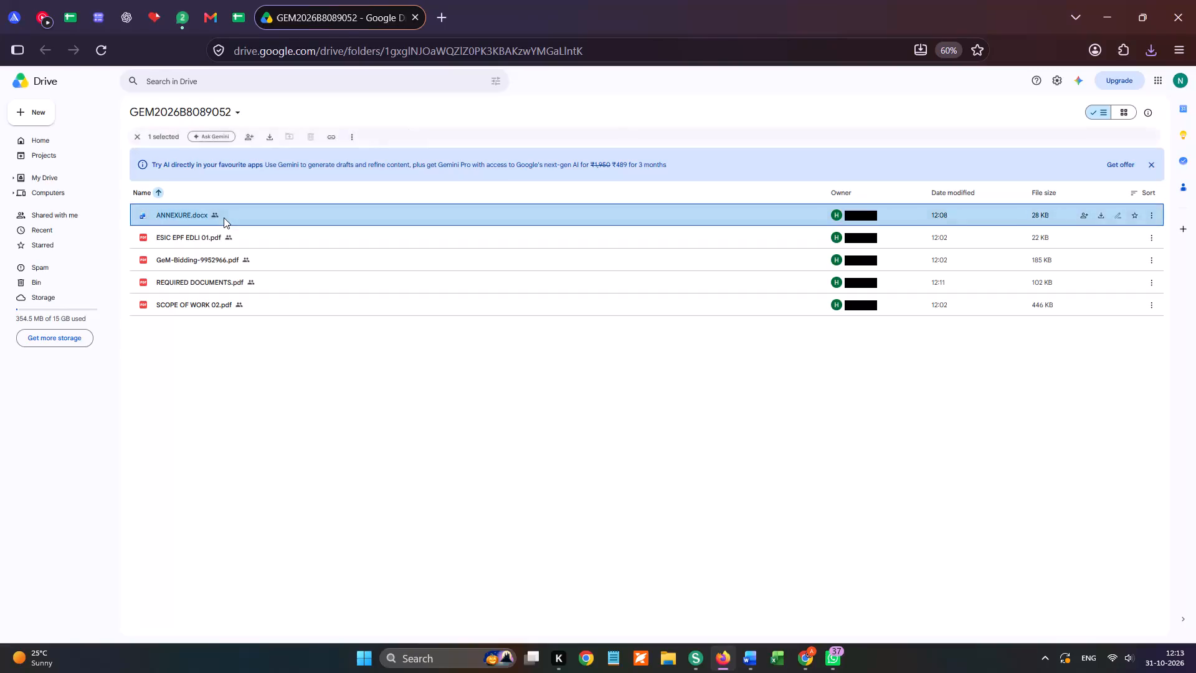
left_click(361, 9)
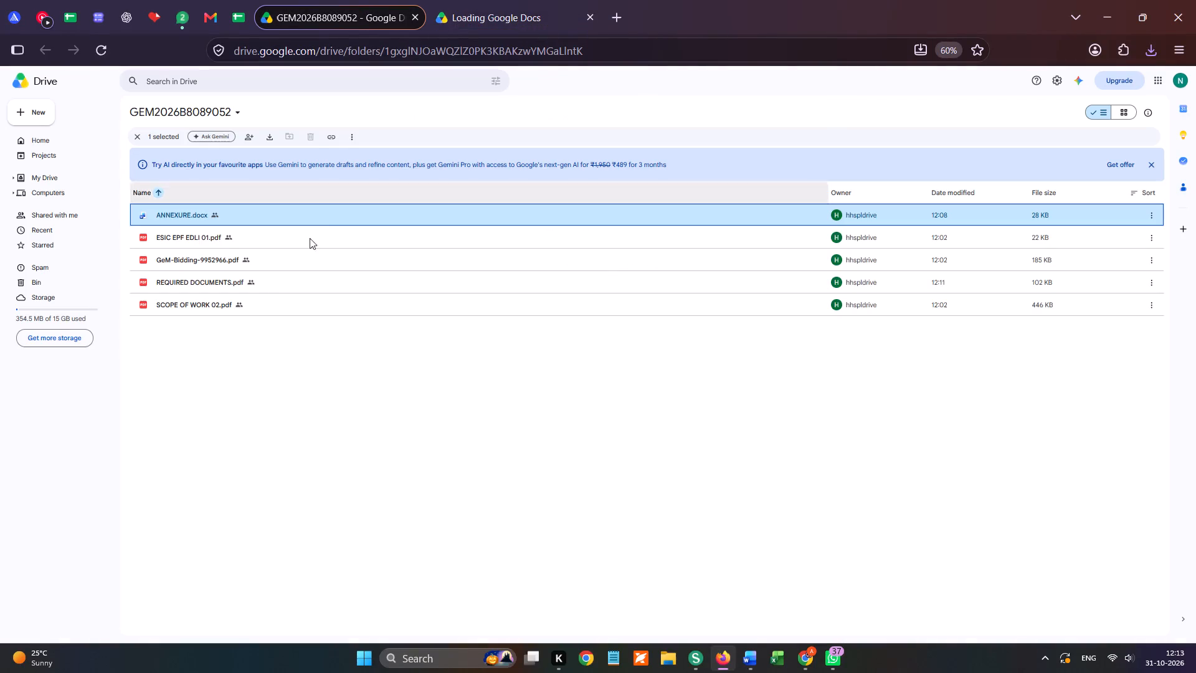
double_click(213, 279)
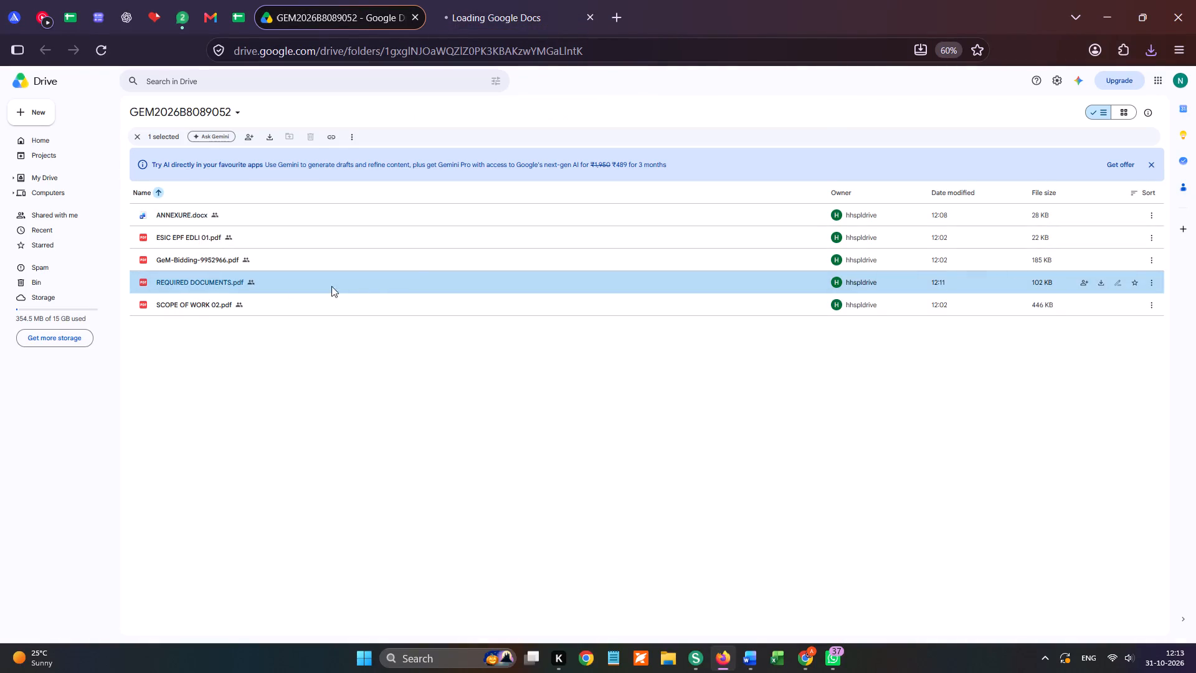
double_click(432, 285)
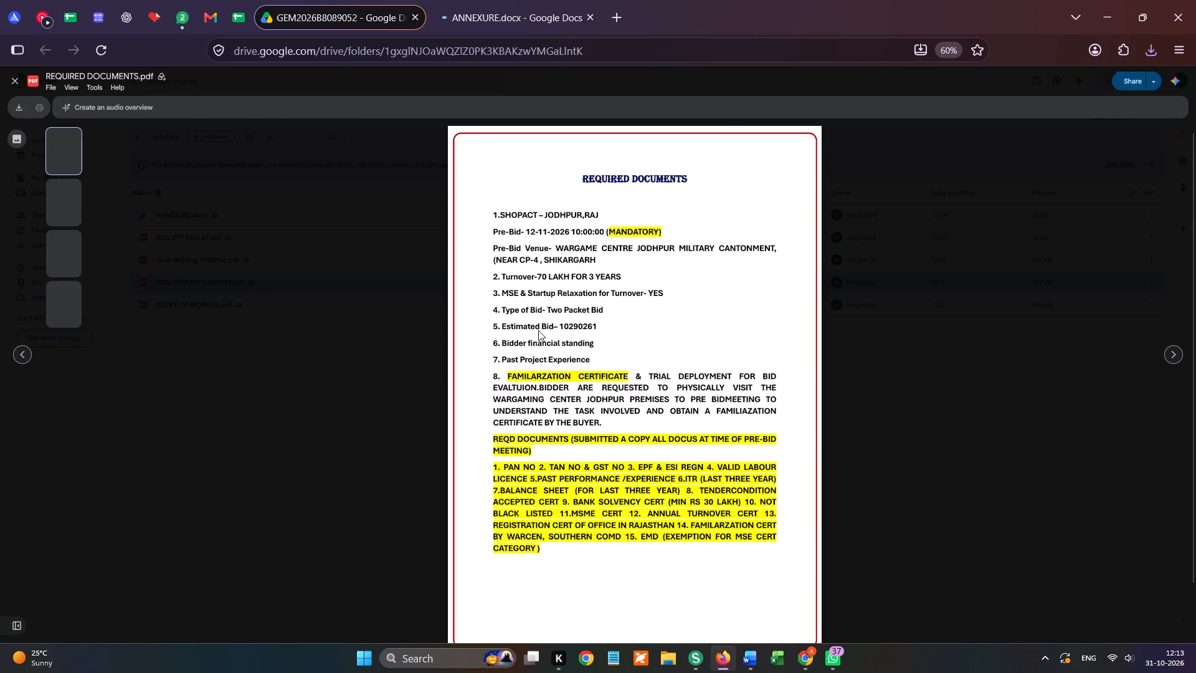
scroll(535, 360, "down", 3)
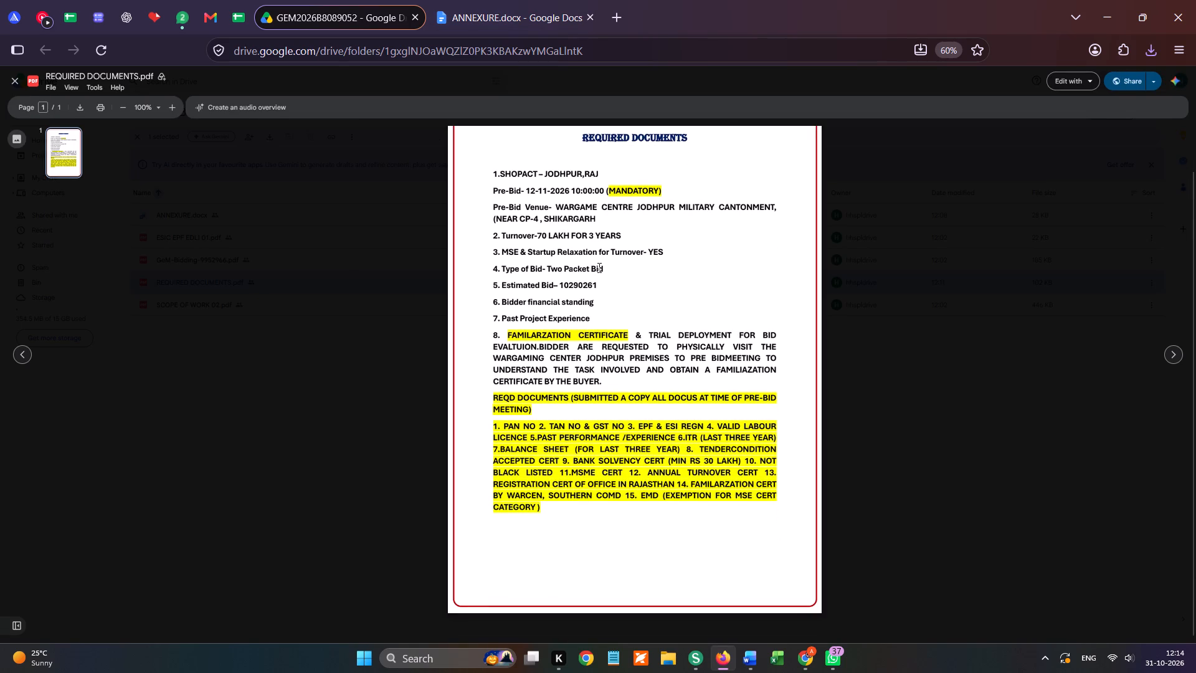
left_click(591, 16)
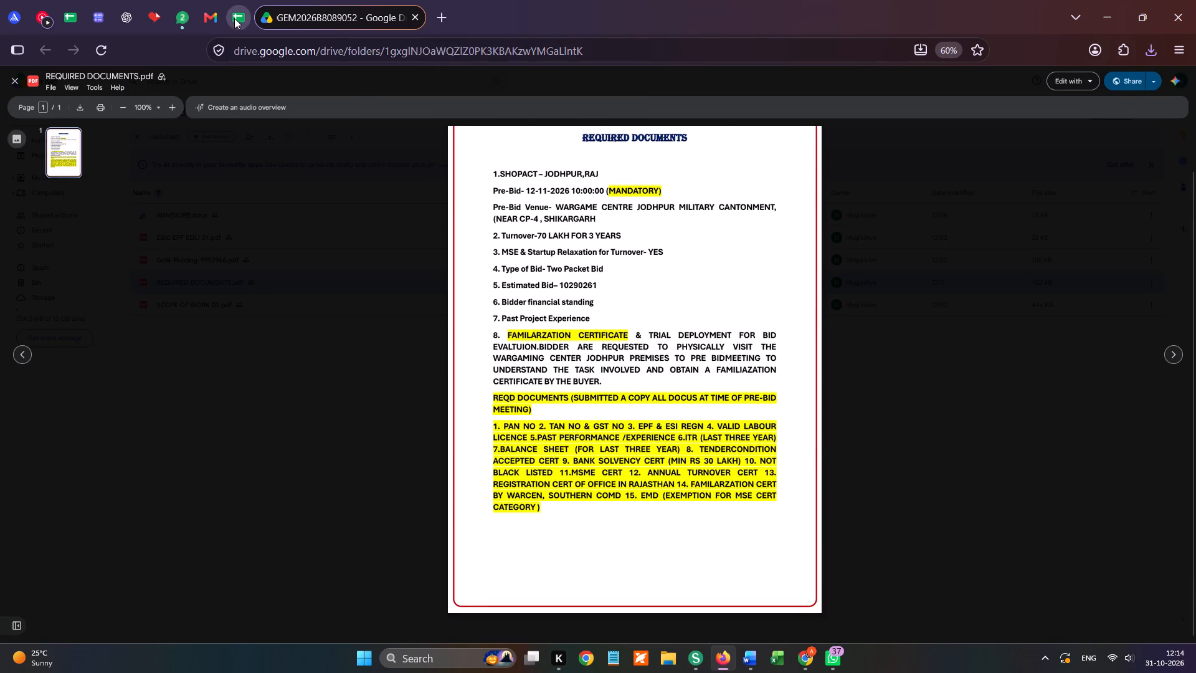
In the tender sheet, replace the Nandal Services tender filler entry for Jodhpur bid GEM/2026/B/8089052 with 12-11.
left_click(233, 18)
left_click(2, 434)
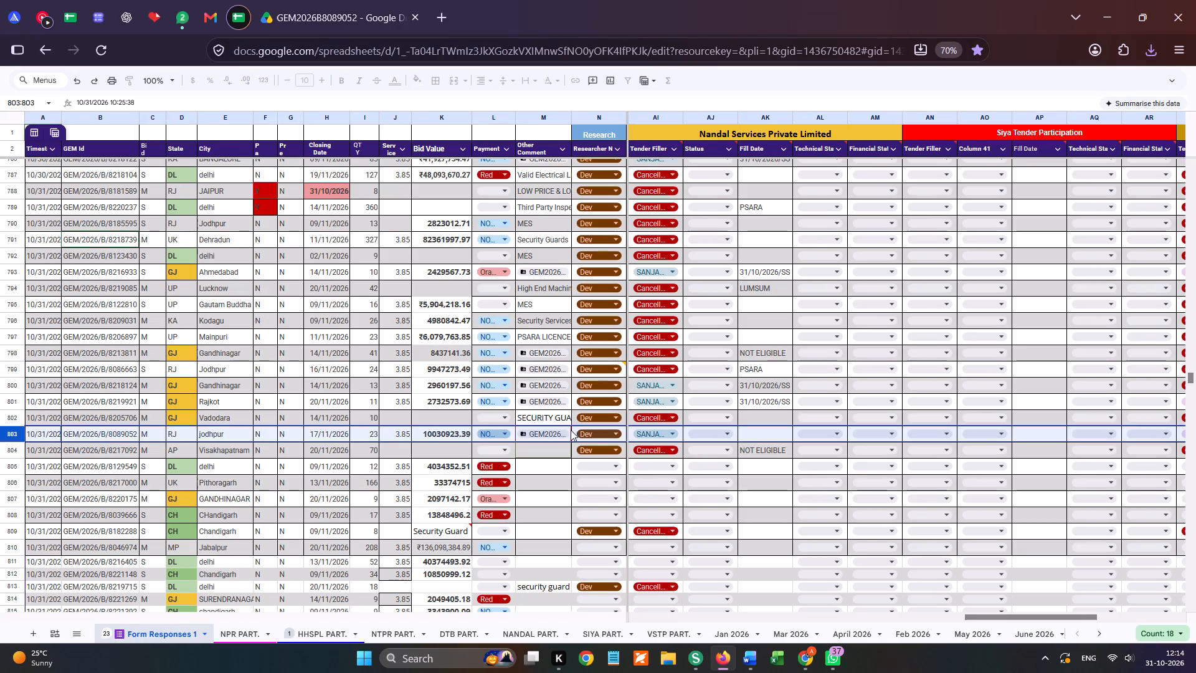
left_click(653, 434)
key("BackSpace")
key("BackSpace")
key("BackSpace")
key("BackSpace")
key("BackSpace")
key("BackSpace")
key("BackSpace")
key("BackSpace")
key("BackSpace")
key("BackSpace")
key("BackSpace")
key("BackSpace")
key("BackSpace")
key("BackSpace")
key("BackSpace")
key("BackSpace")
key("BackSpace")
key("BackSpace")
key("BackSpace")
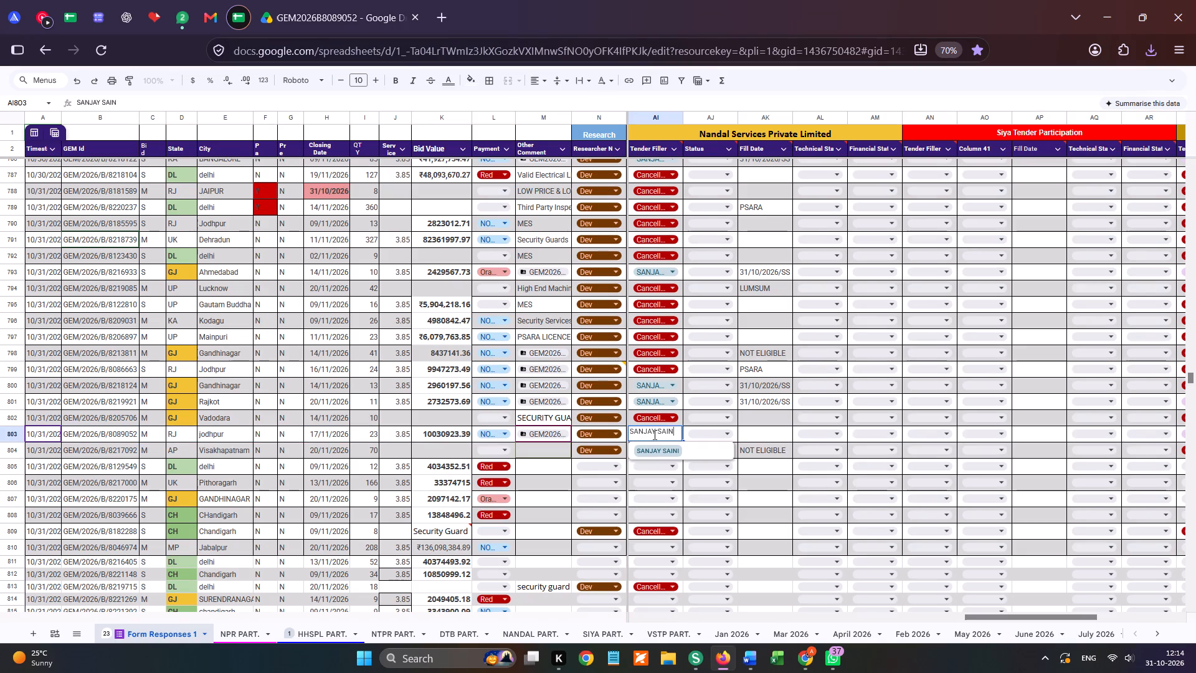
type("12-11")
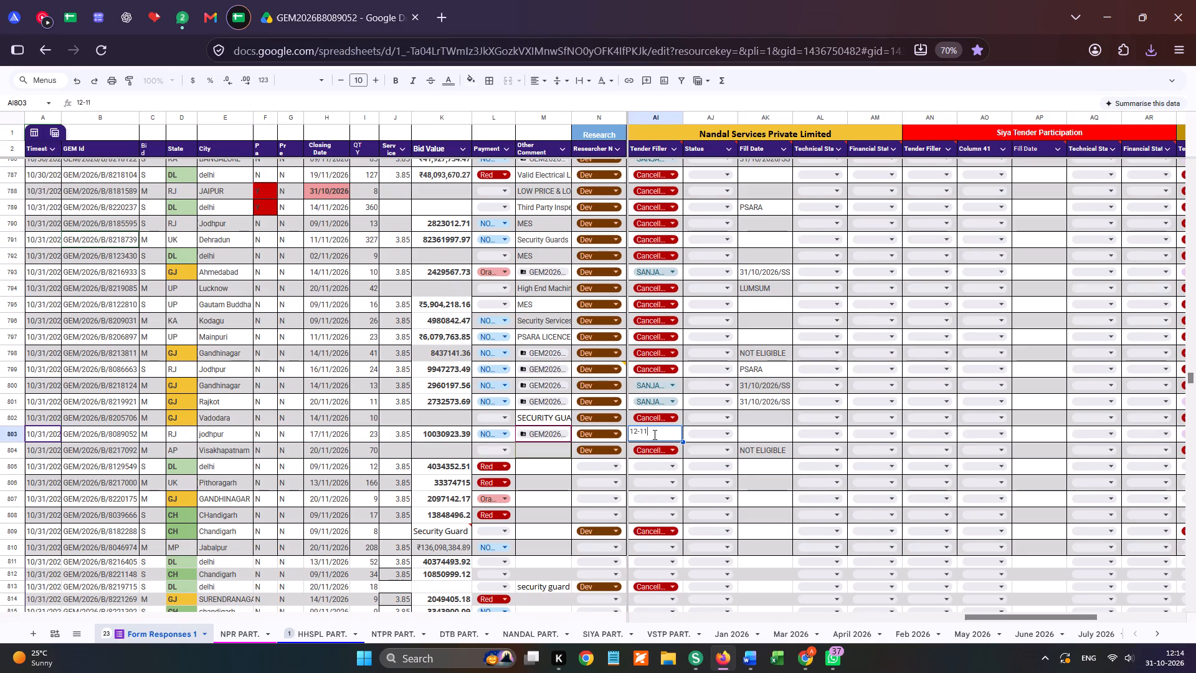
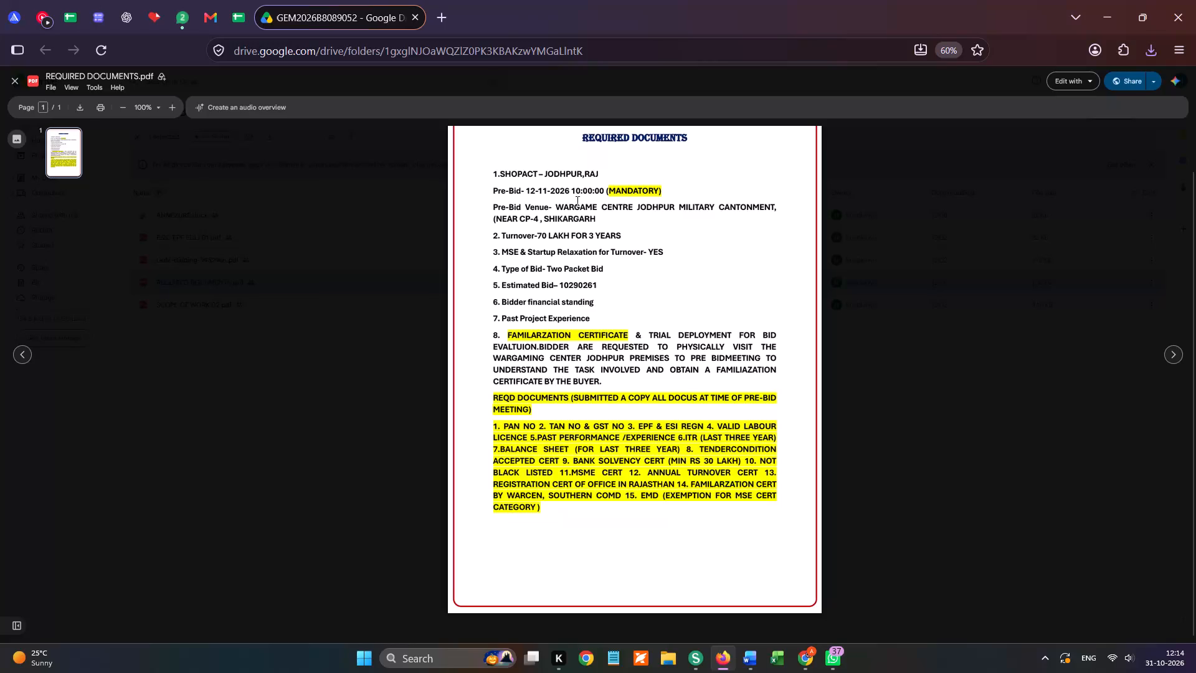
In the tender sheet, enter PRE BID as the Nandal Services fill date for Jodhpur bid GEM/2026/B/8089052.
left_click(240, 14)
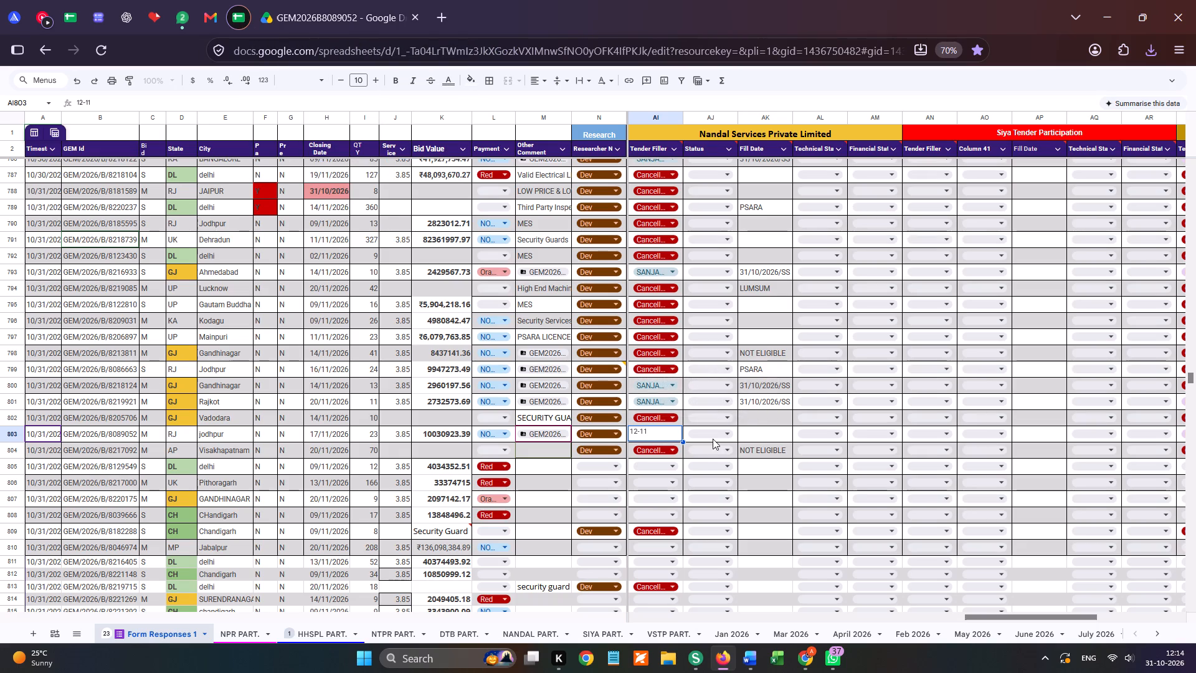
left_click(768, 436)
type("PREB")
key("BackSpace")
key("space")
type("BID")
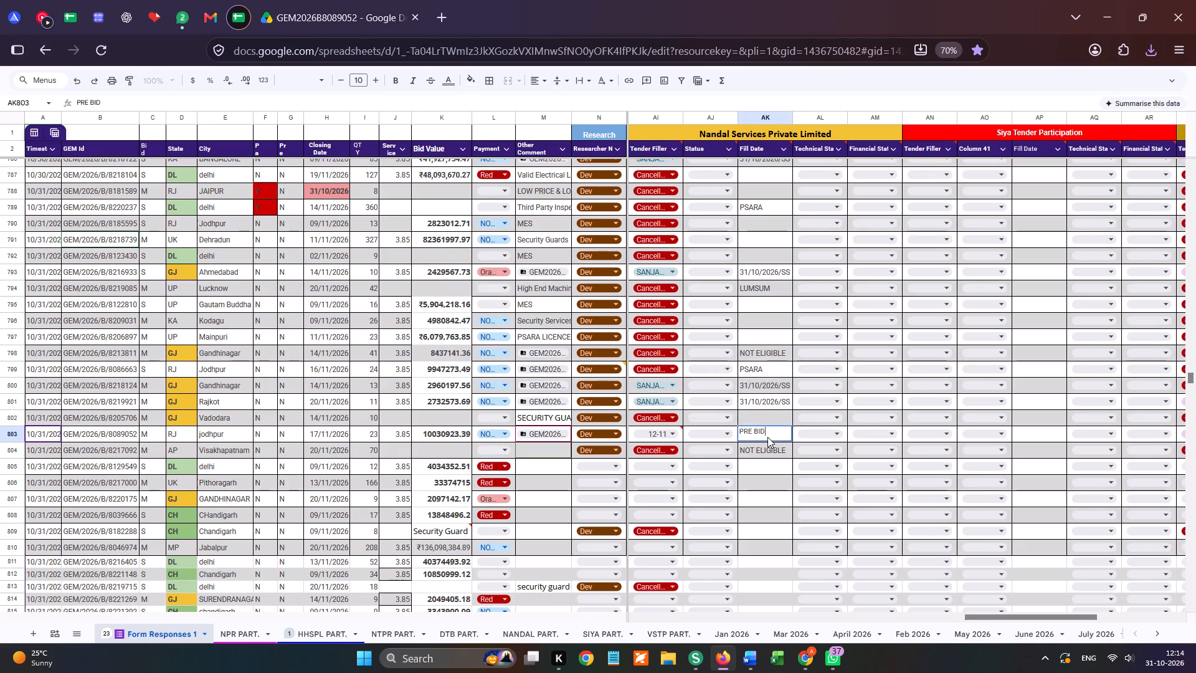
key("Return")
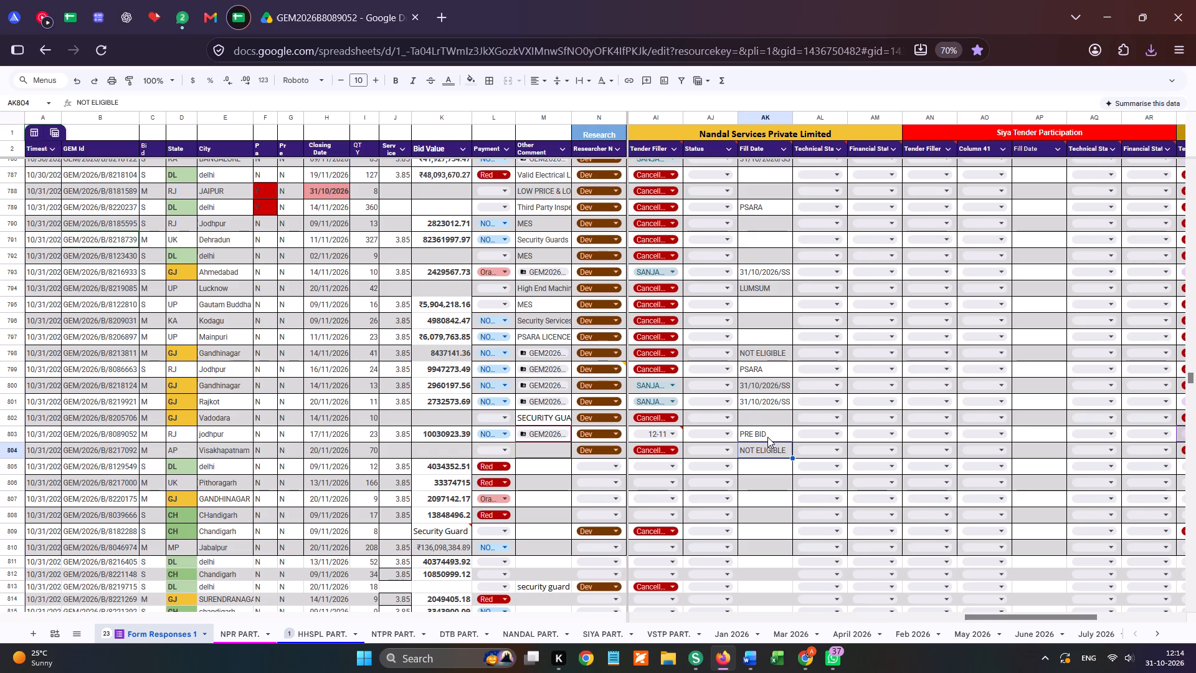
Close the Drive folder of bid GEM2026B8089052 with its open REQUIRED DOCUMENTS.pdf.
left_click(359, 5)
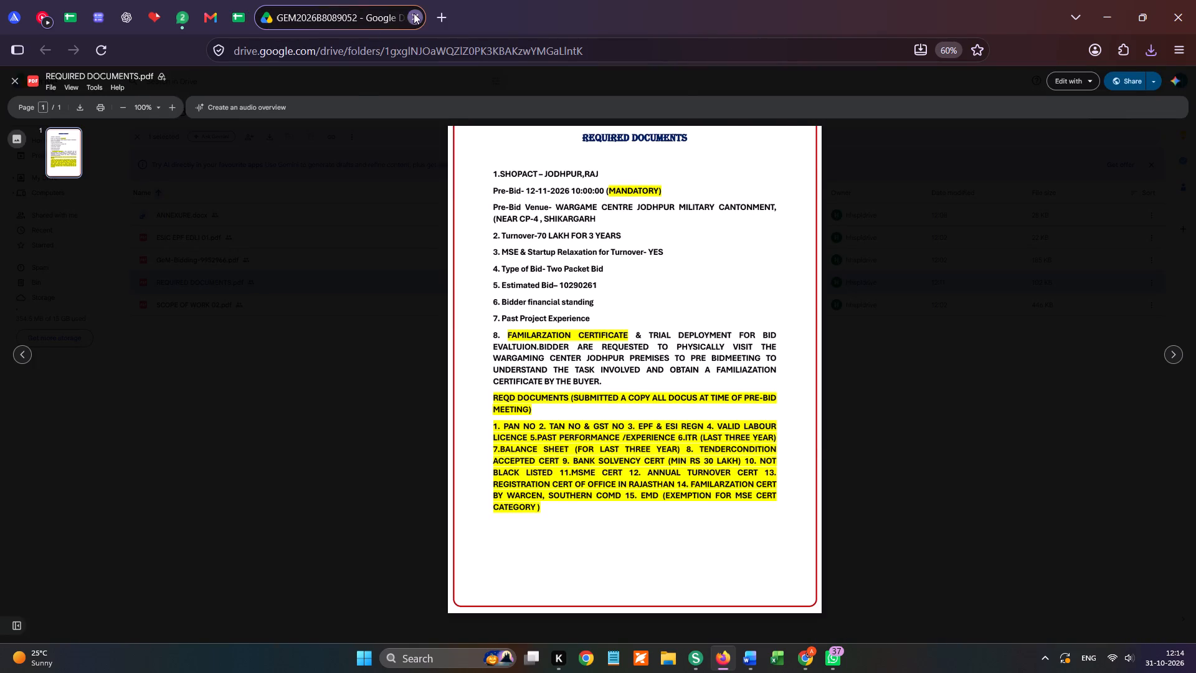
left_click(414, 13)
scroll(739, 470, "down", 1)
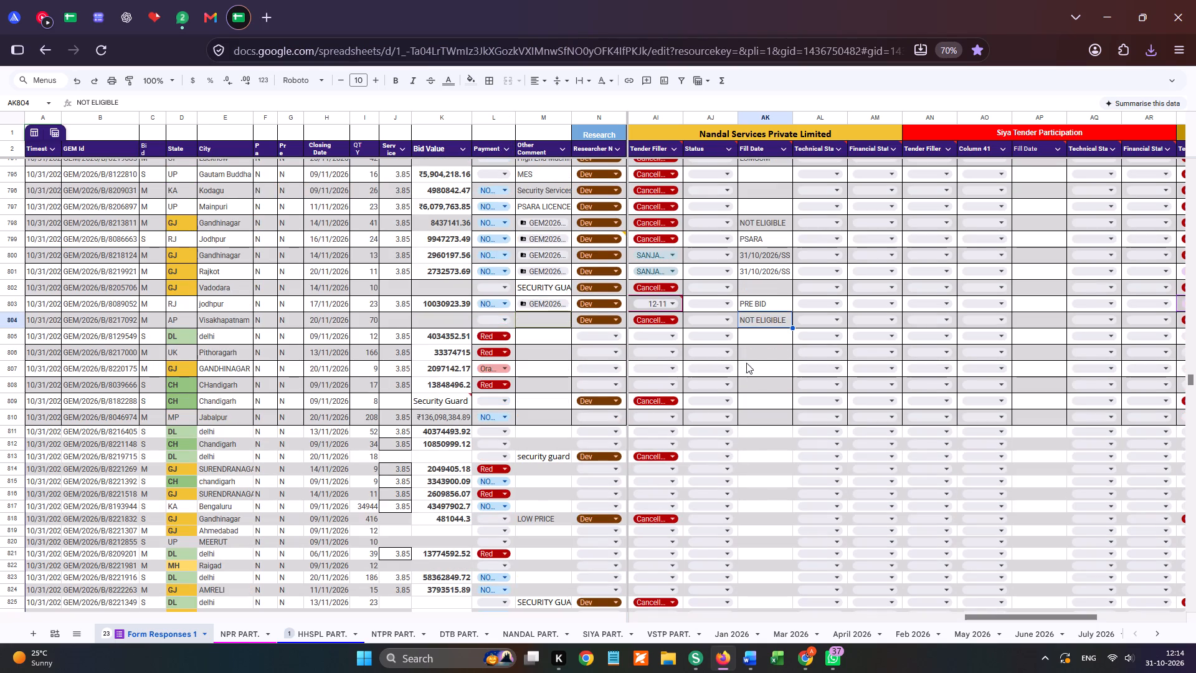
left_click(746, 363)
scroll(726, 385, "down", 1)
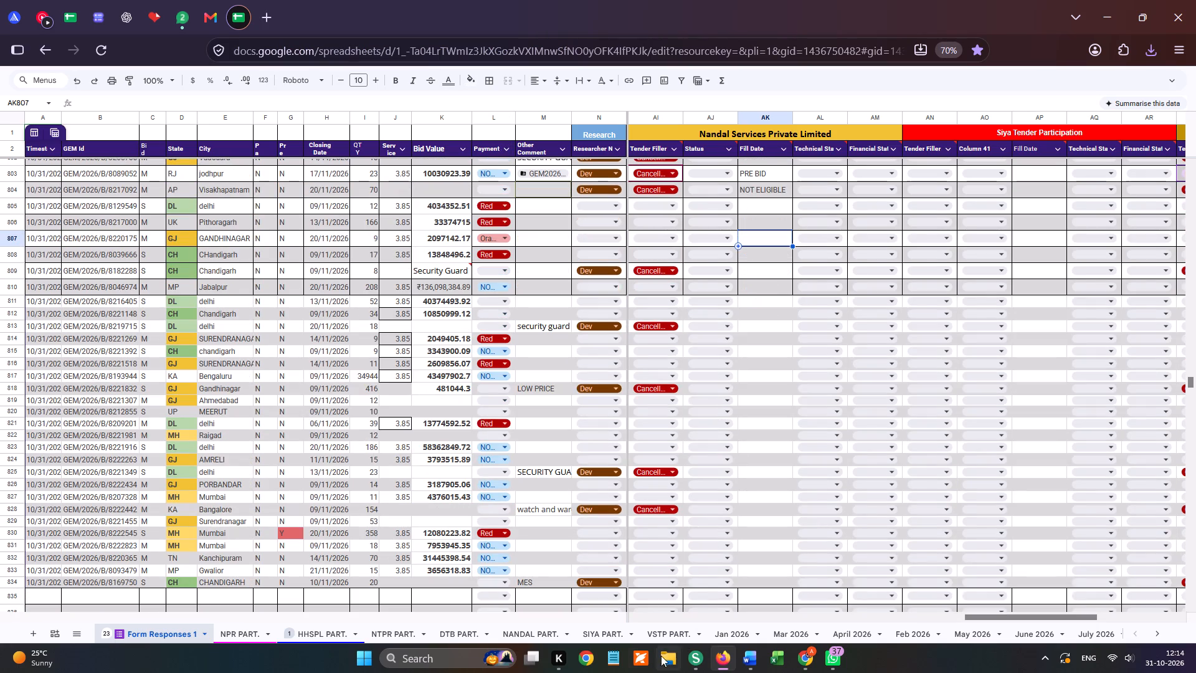
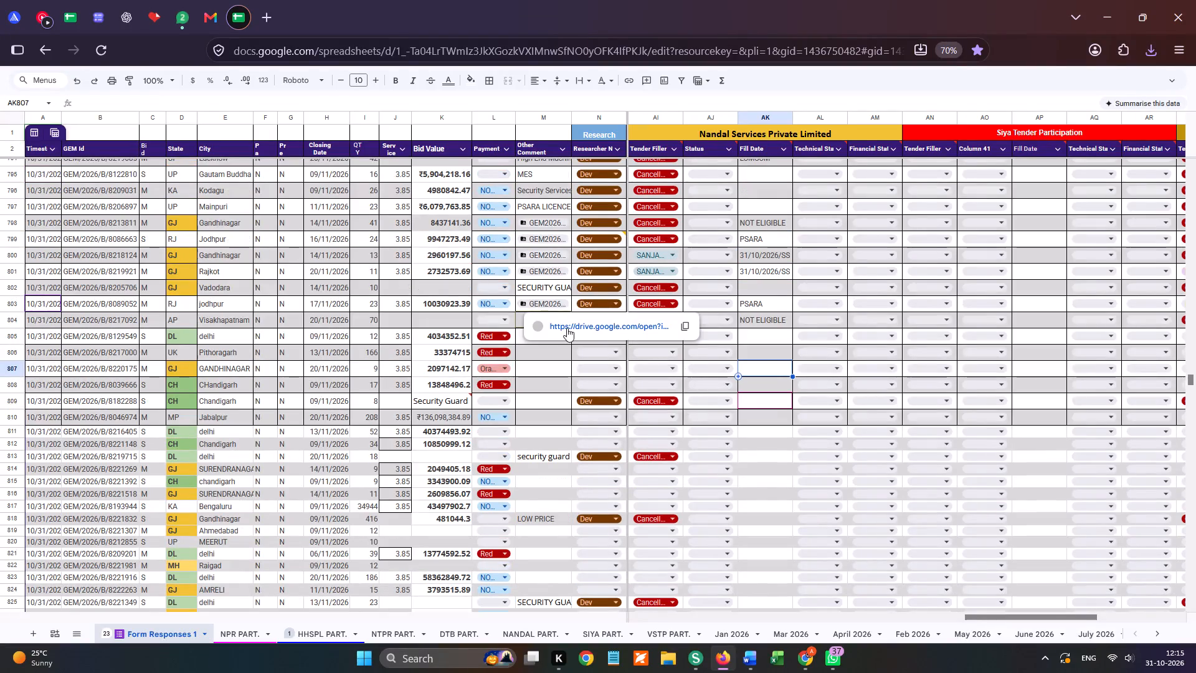
Open the Drive folder linked to Jodhpur bid GEM/2026/B/8089052, review its REQUIRED DOCUMENTS.pdf, and close the folder.
left_click(567, 328)
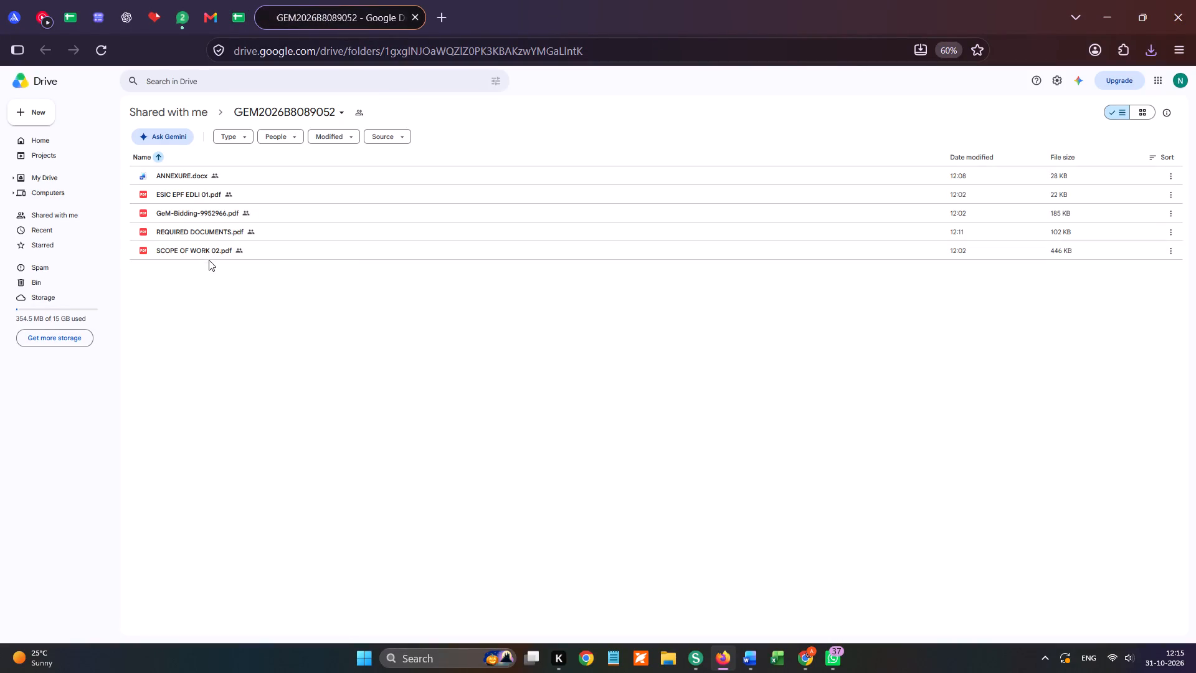
double_click(207, 284)
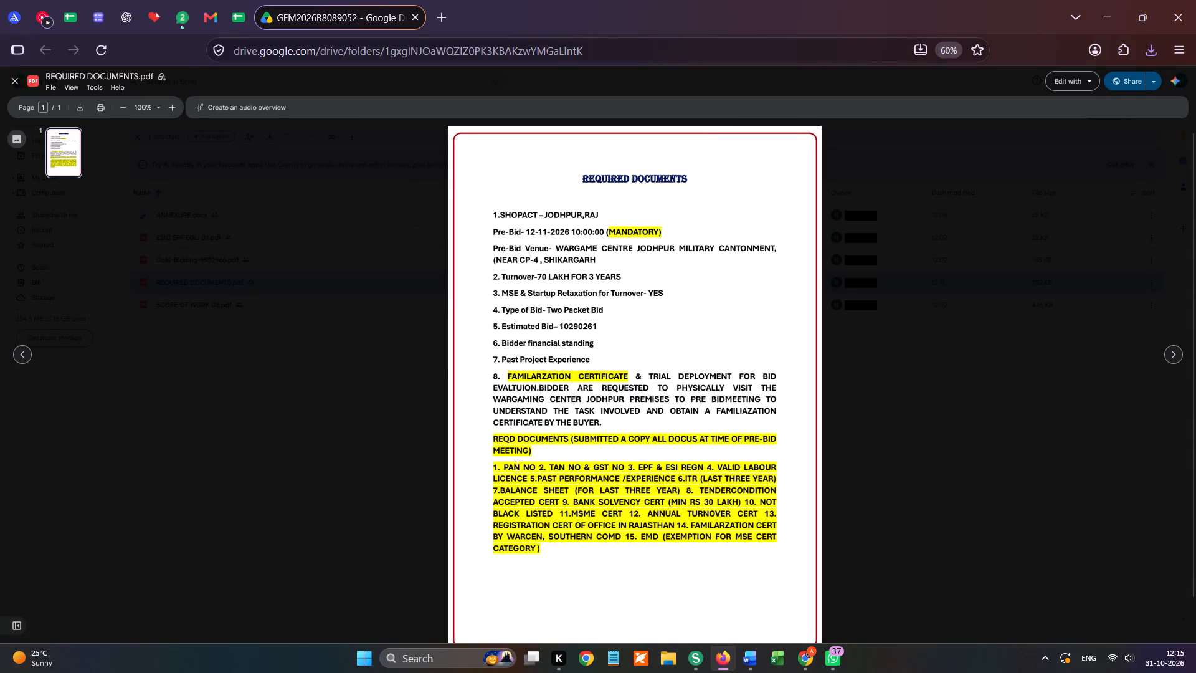
scroll(516, 468, "down", 5)
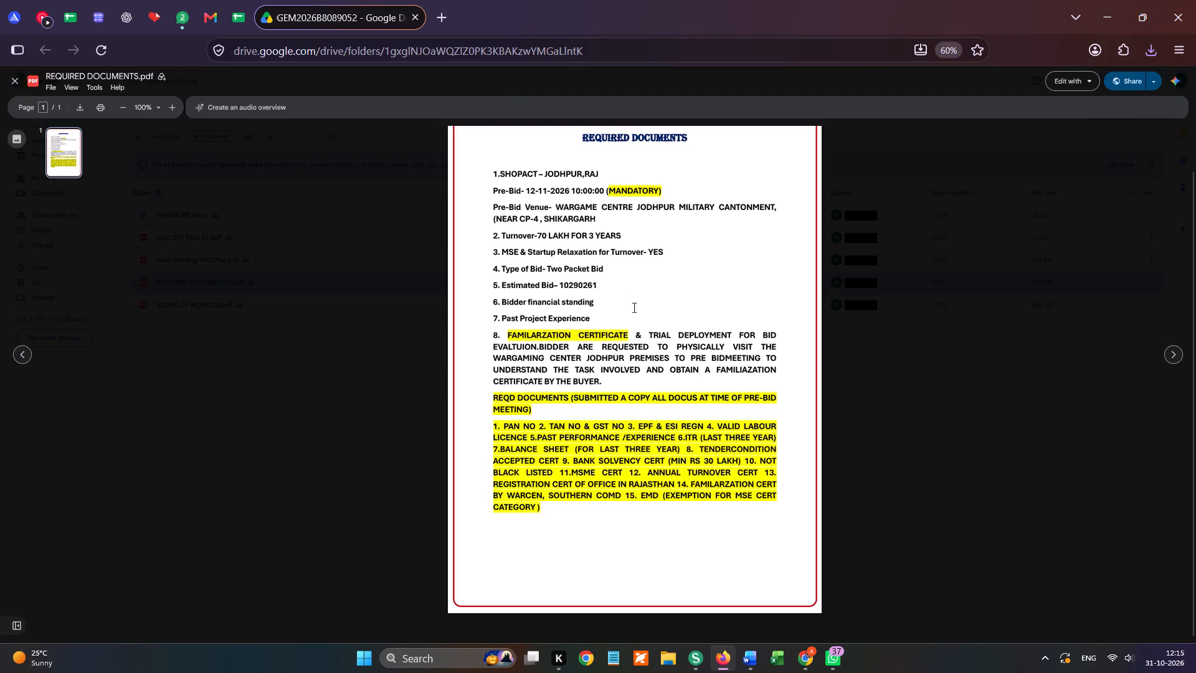
scroll(648, 269, "up", 1)
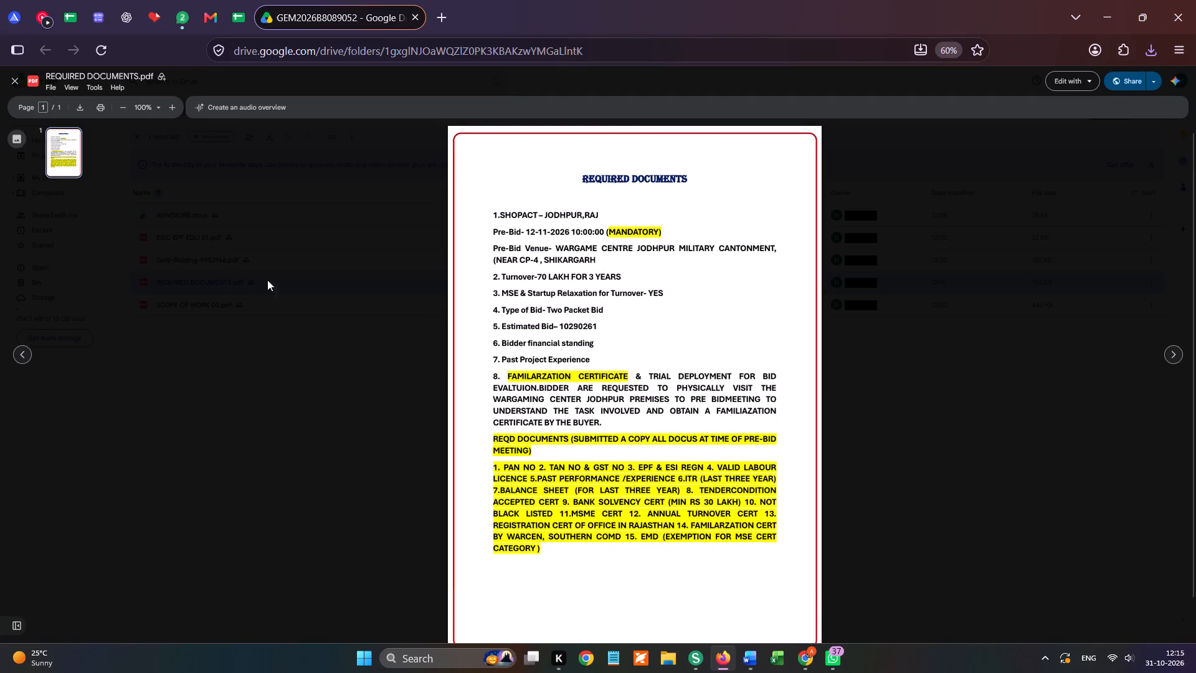
left_click(217, 240)
left_click(413, 14)
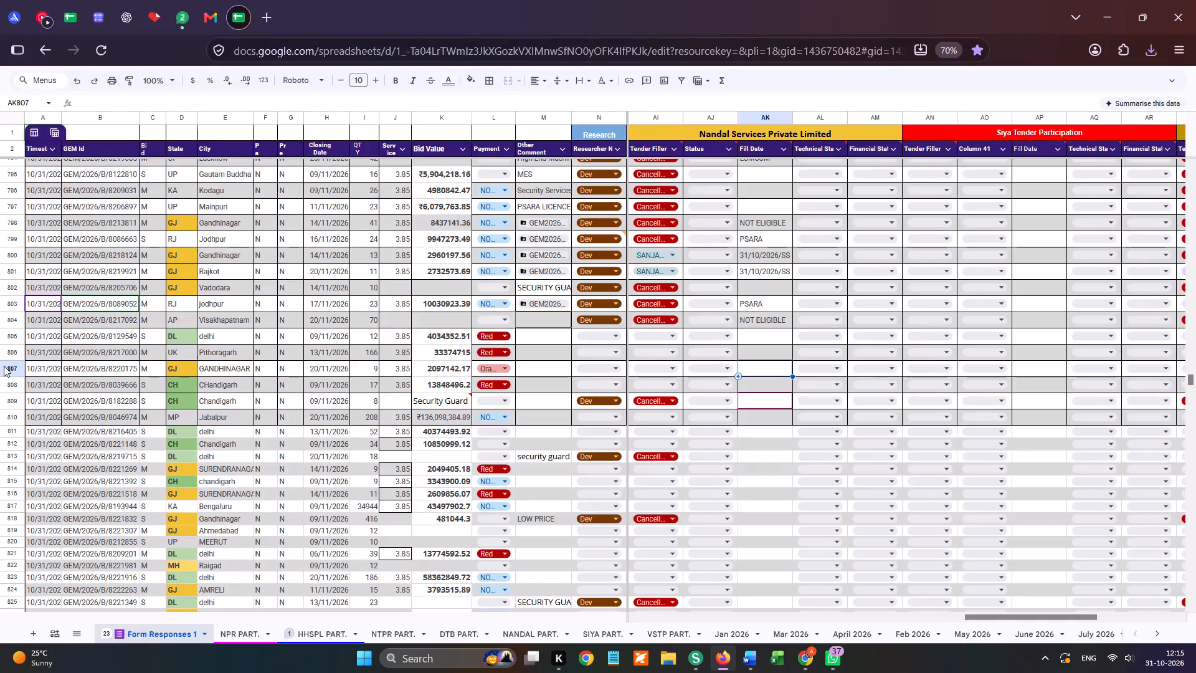
Highlight the row of bid GEM/2026/B/8089052 and examine its tender filler and fill date entries across the participating companies' sections.
left_click(4, 366)
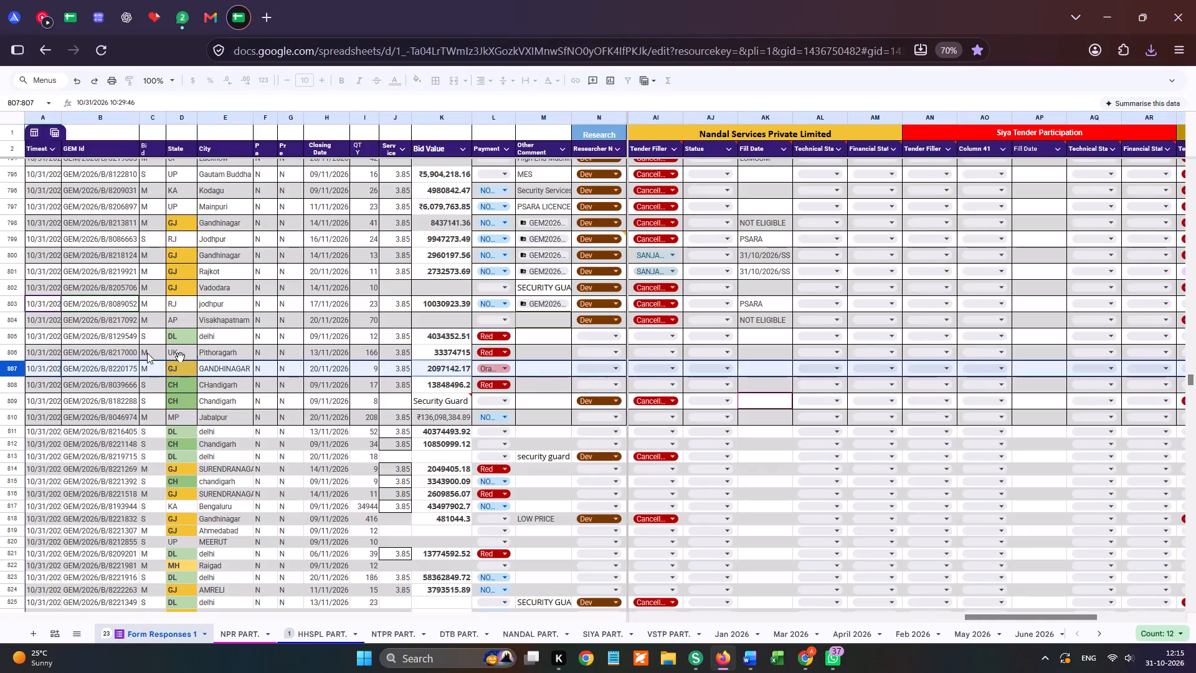
left_click(5, 320)
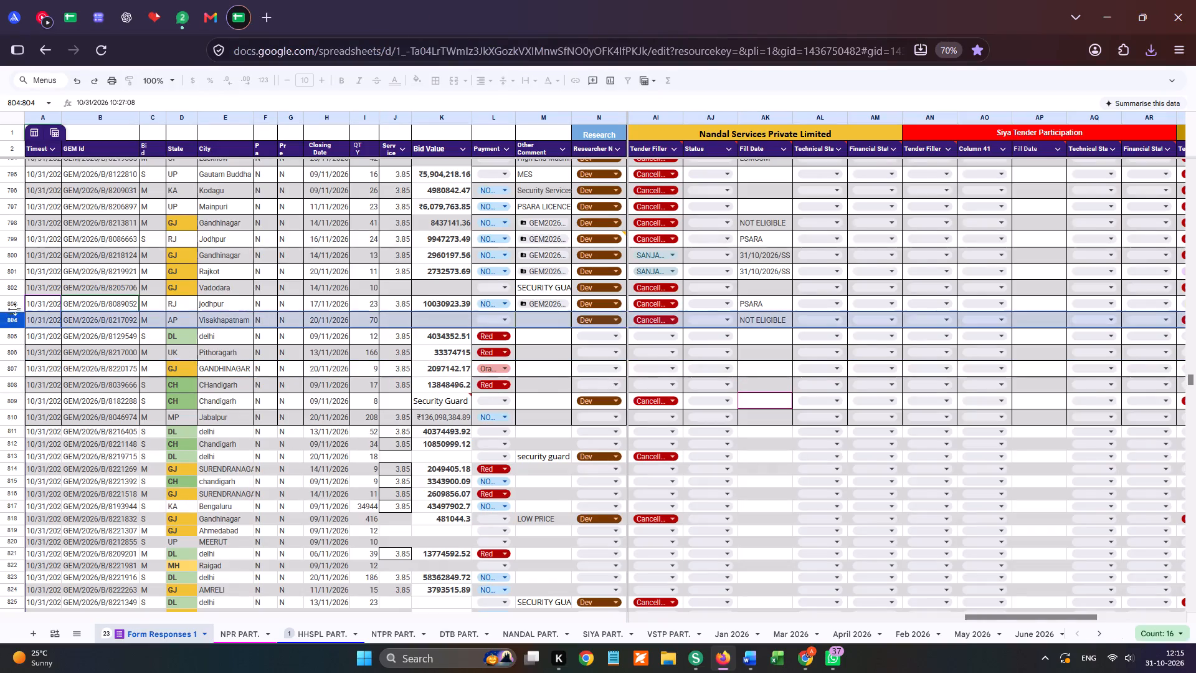
left_click(2, 303)
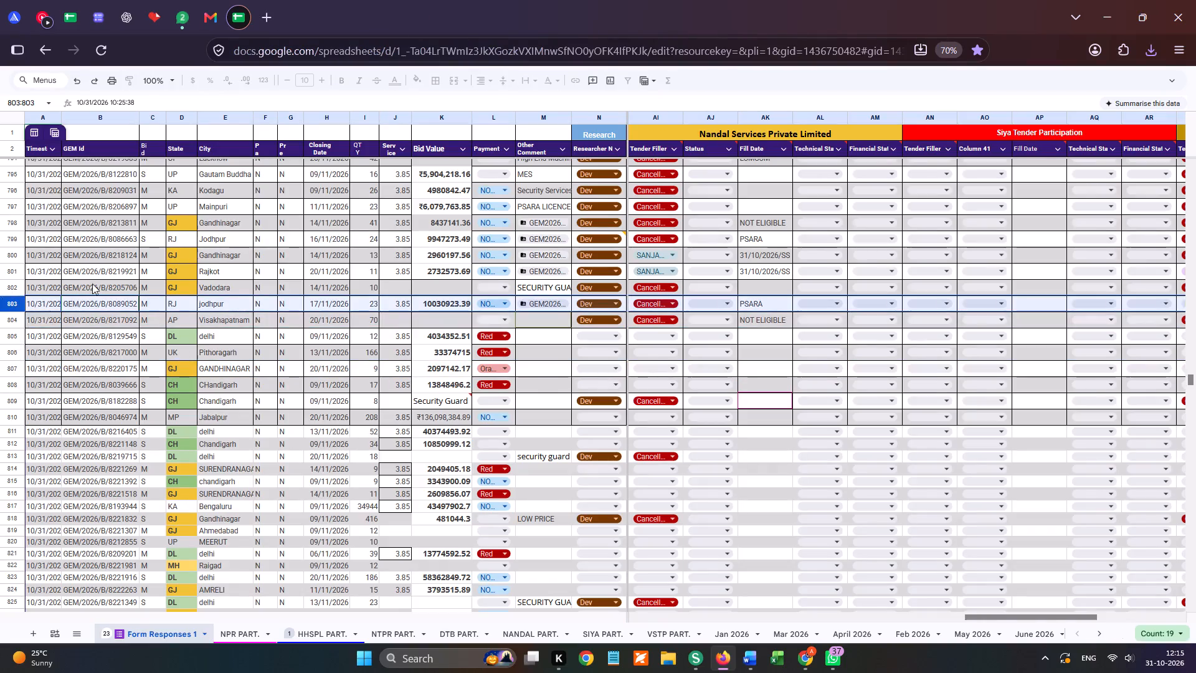
left_click_drag(981, 615, 1112, 603)
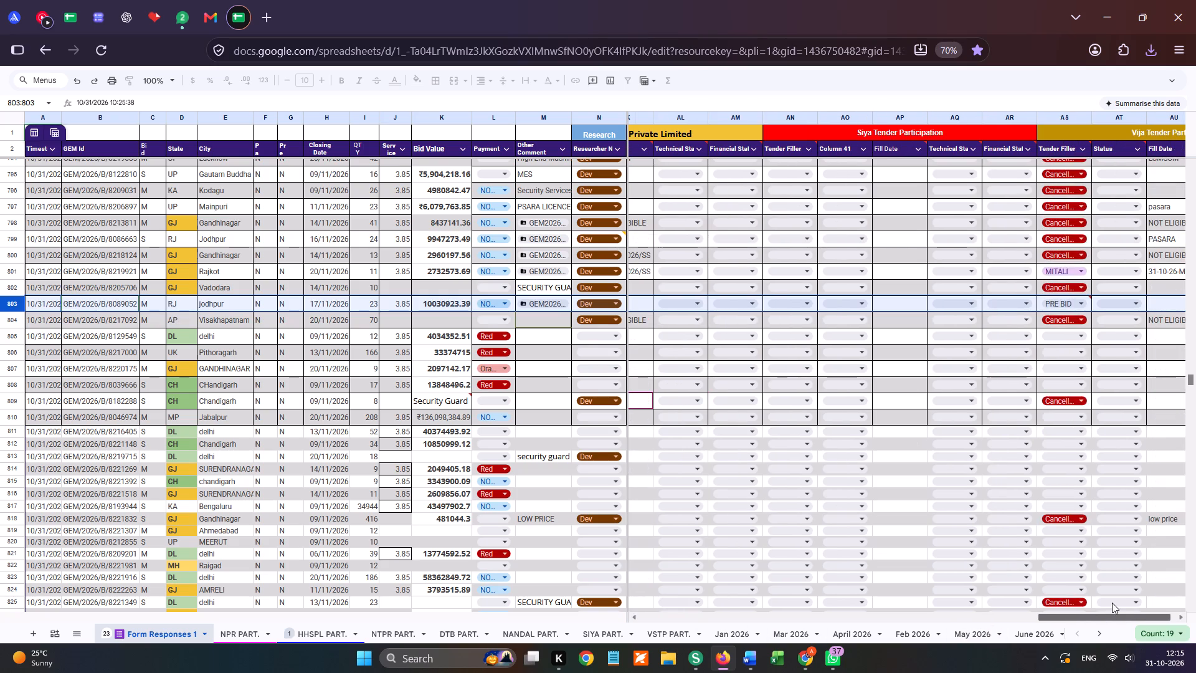
left_click_drag(1112, 603, 897, 609)
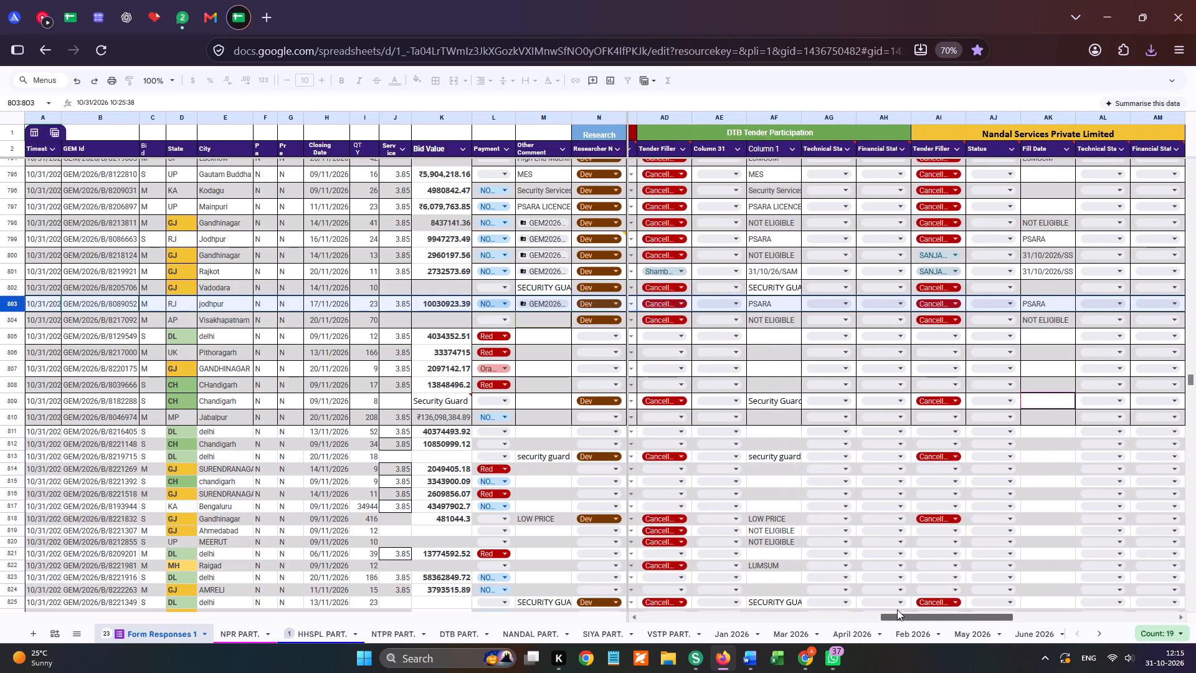
left_click_drag(897, 609, 890, 603)
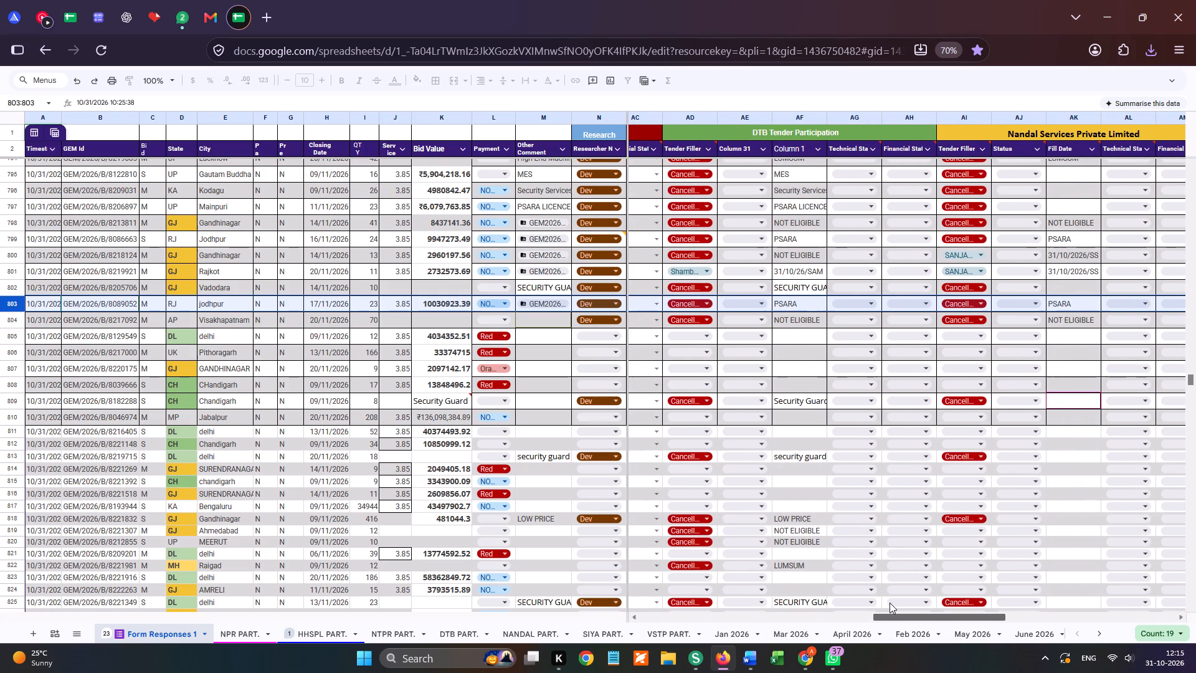
left_click_drag(890, 603, 886, 603)
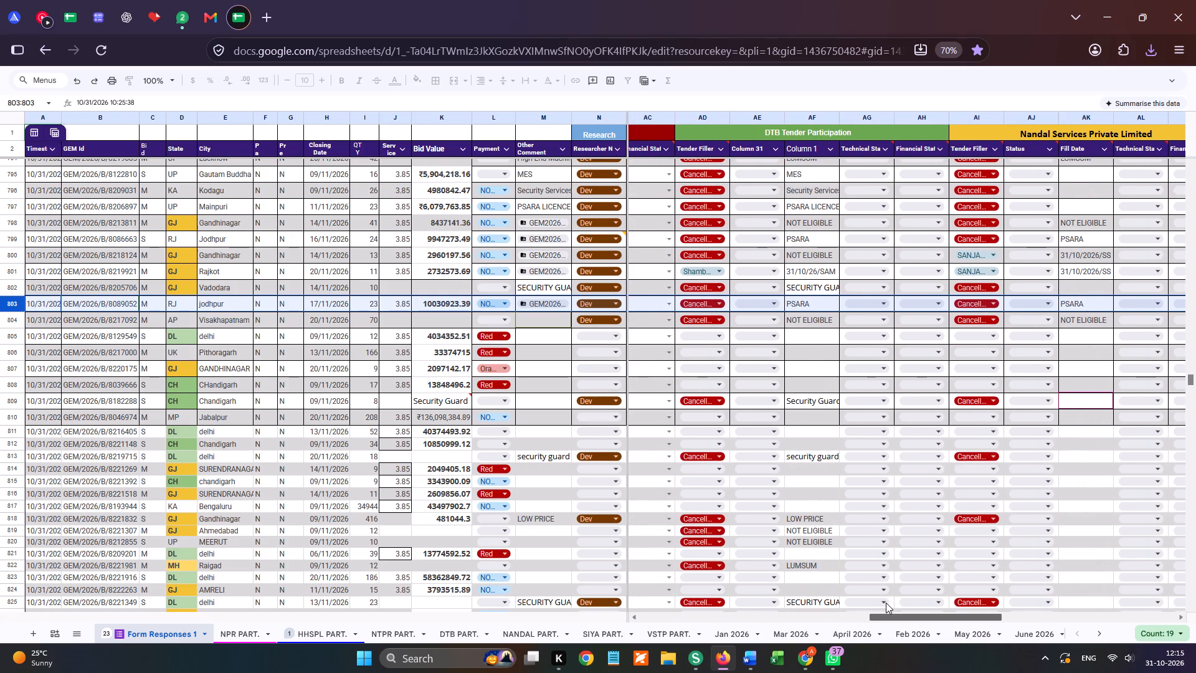
left_click_drag(886, 603, 635, 591)
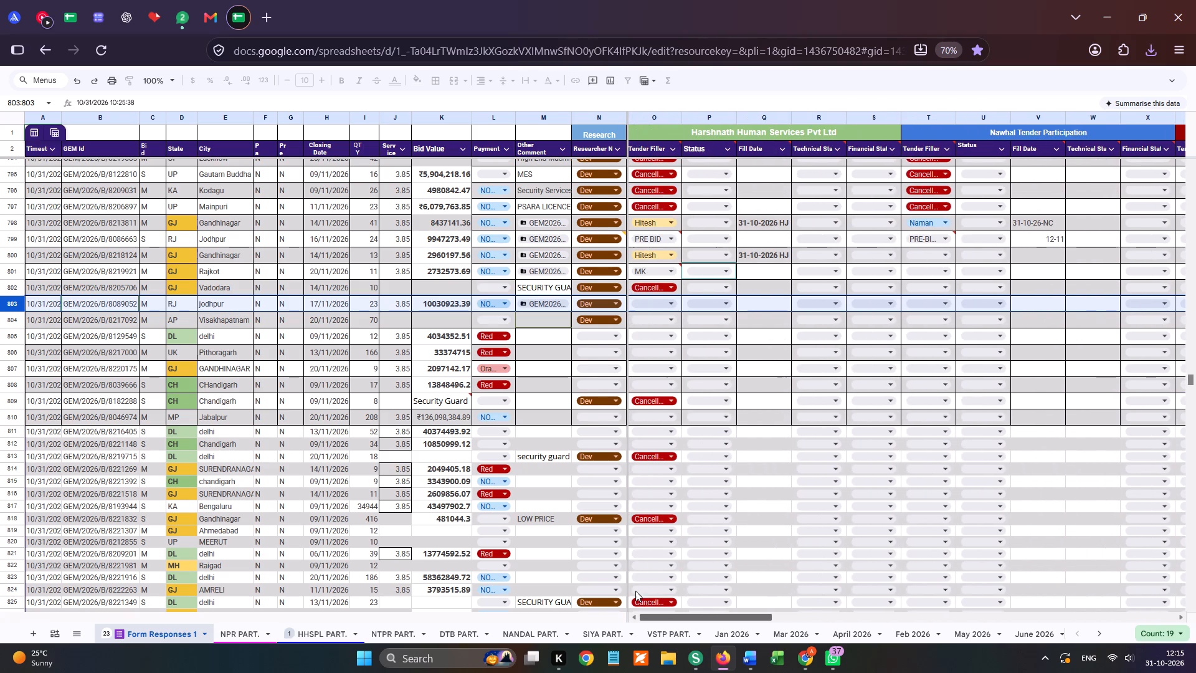
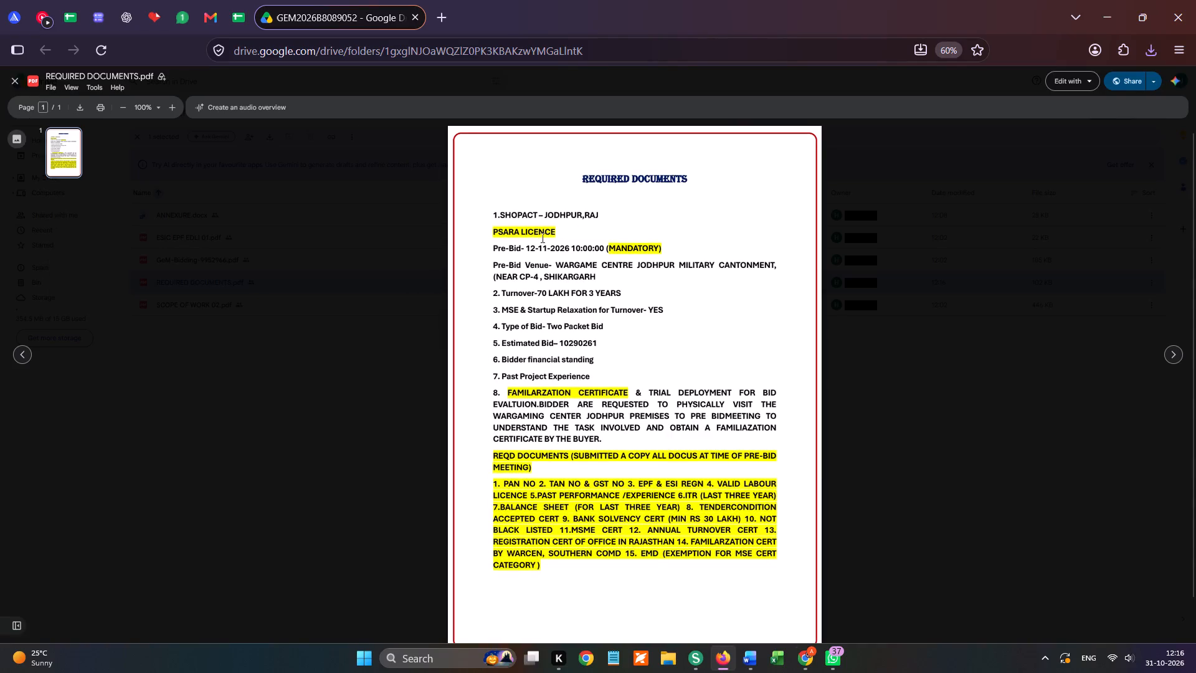
Close the REQUIRED DOCUMENTS.pdf preview and the Drive folder of bid GEM/2026/B/8089052, going back to the tender spreadsheet.
left_click(400, 171)
left_click(423, 12)
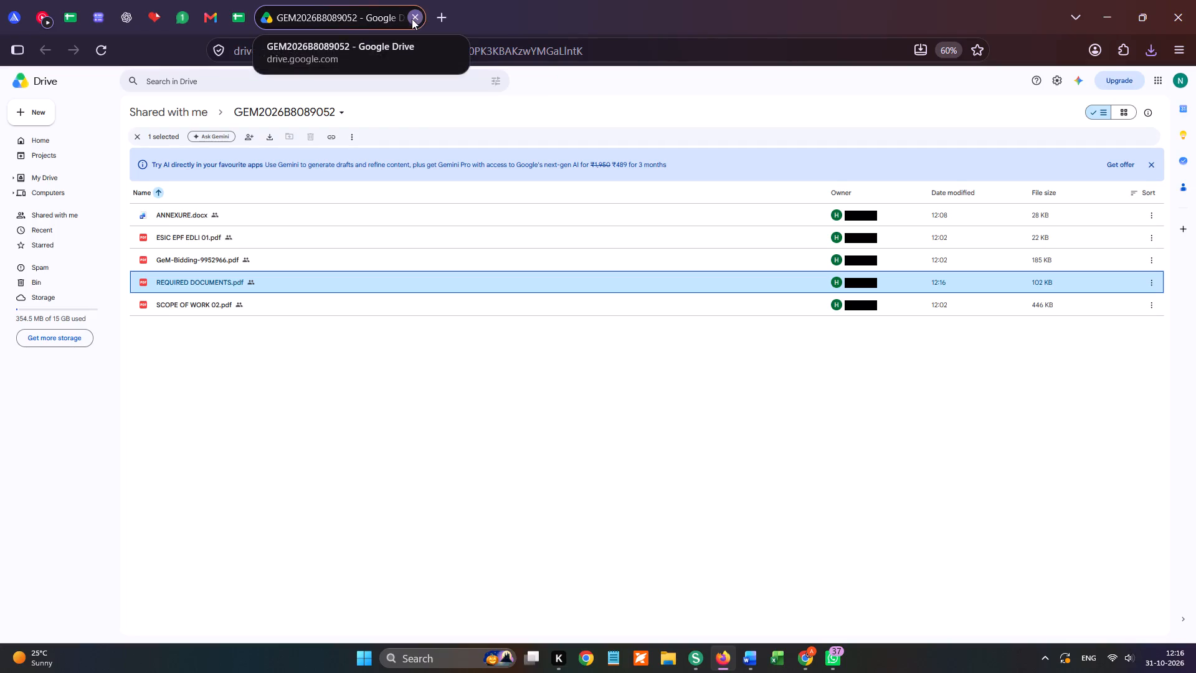
left_click(412, 19)
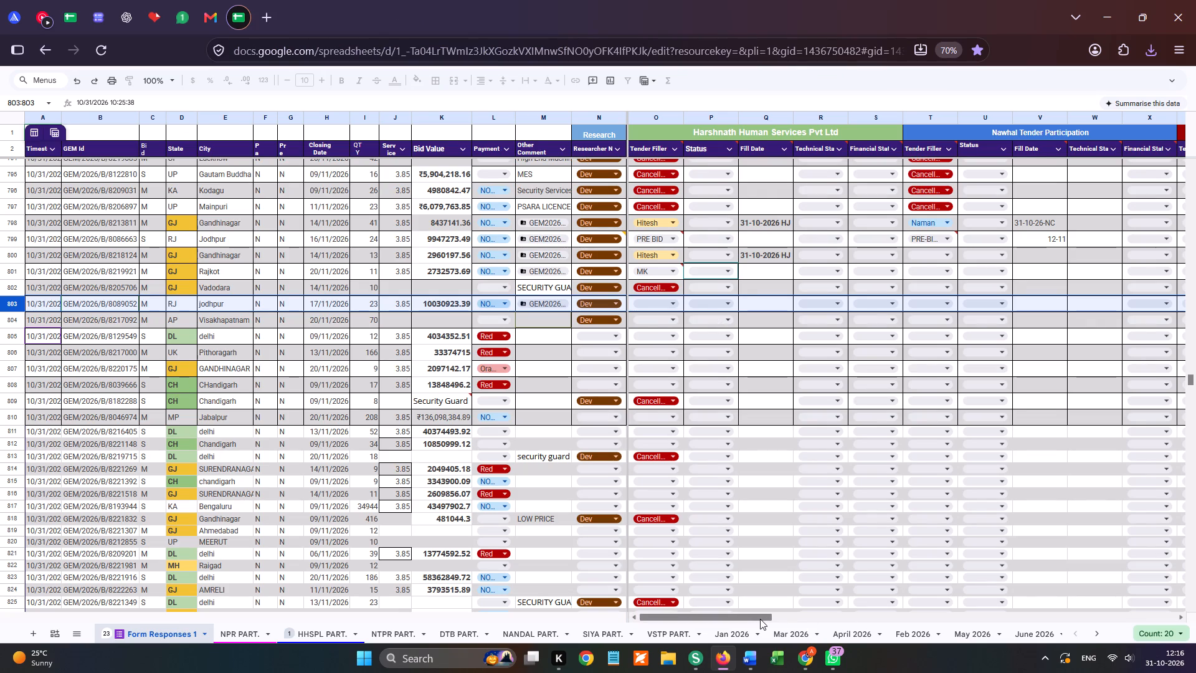
Review Nandal Services' tender filler and fill date entries around bid GEM/2026/B/8089052 and select the fill date cell of bid GEM/2026/B/8129549.
left_click_drag(759, 619, 1064, 614)
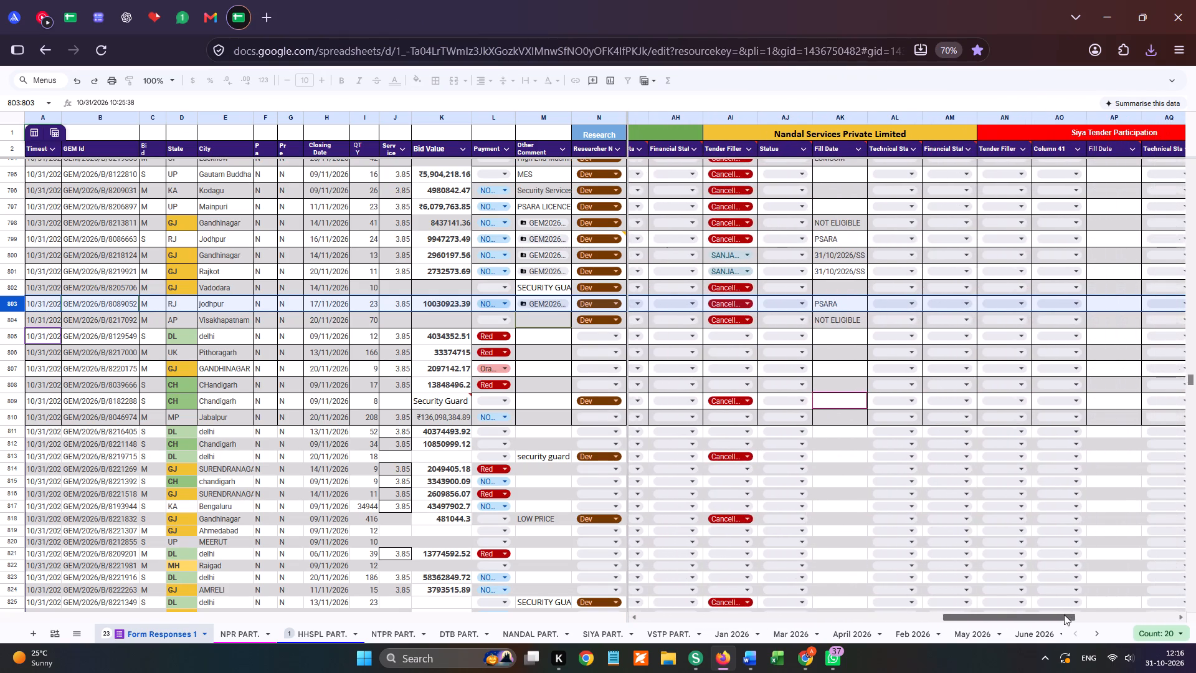
left_click_drag(1064, 614, 1086, 611)
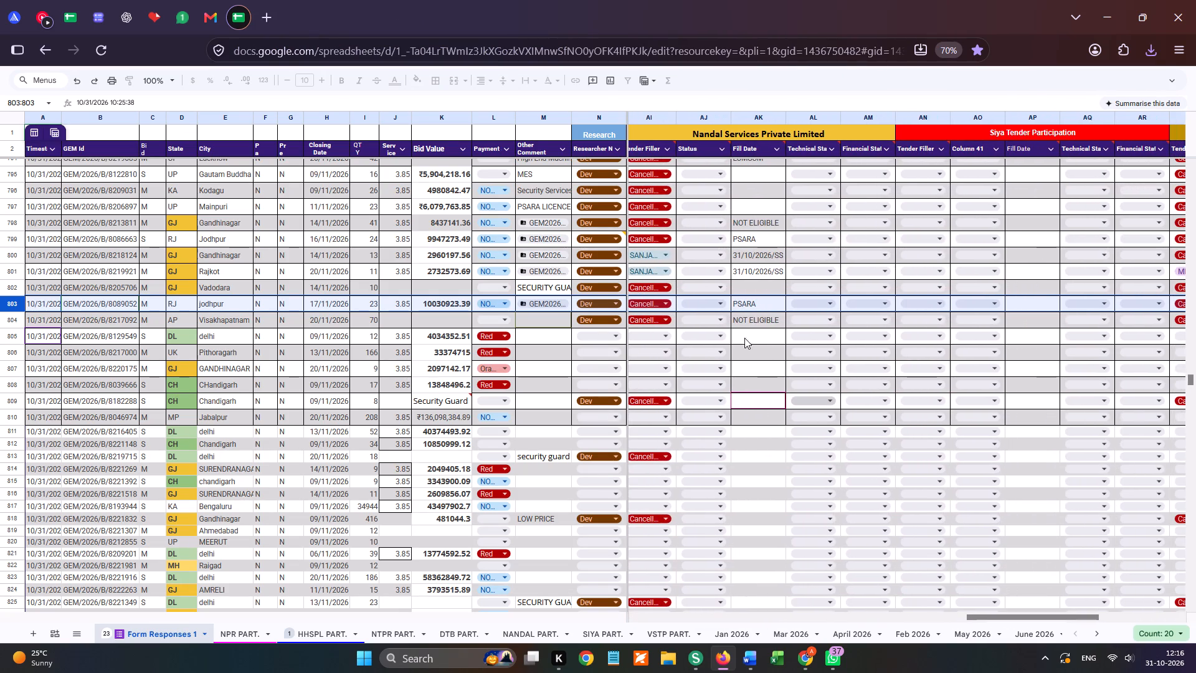
left_click(749, 330)
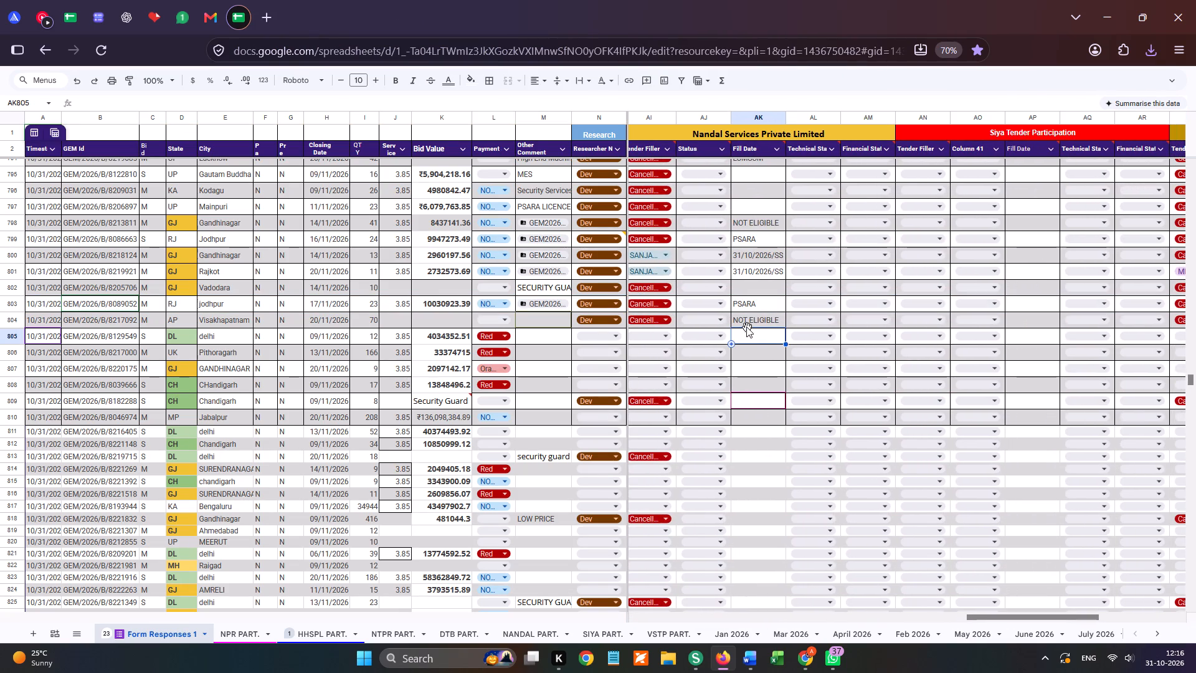
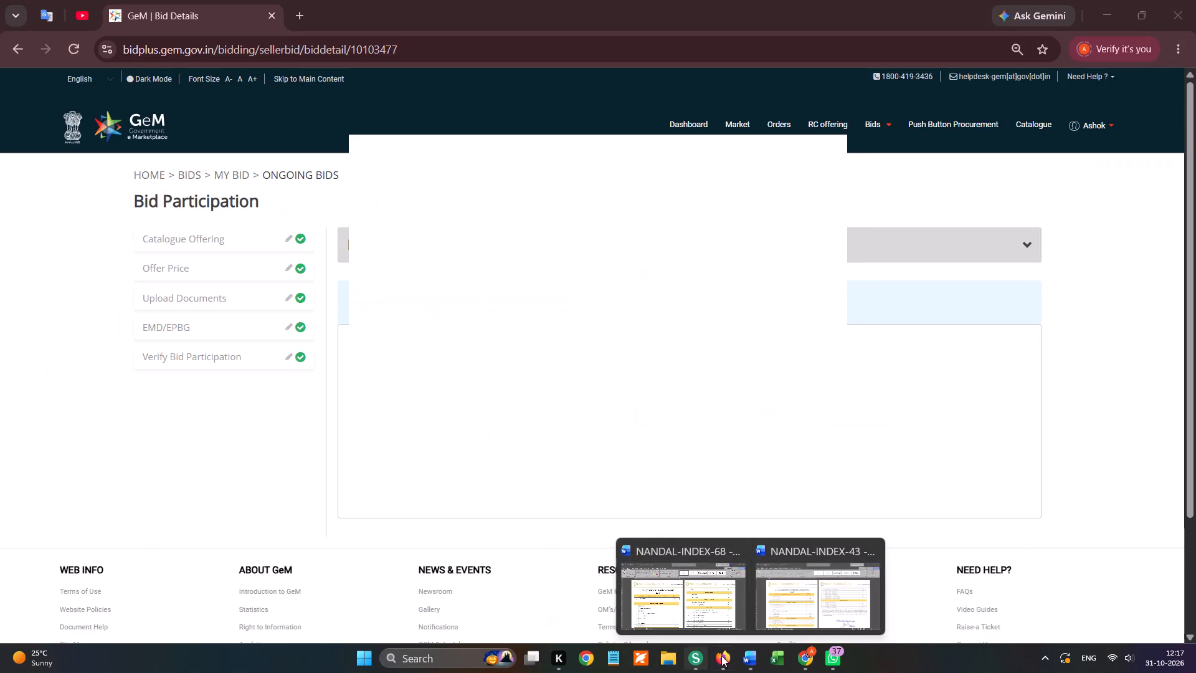
Switch to the tender spreadsheet in Firefox and review the Nandal Services entries of the latest bids, from 30/10 through the last filled row.
left_click(728, 652)
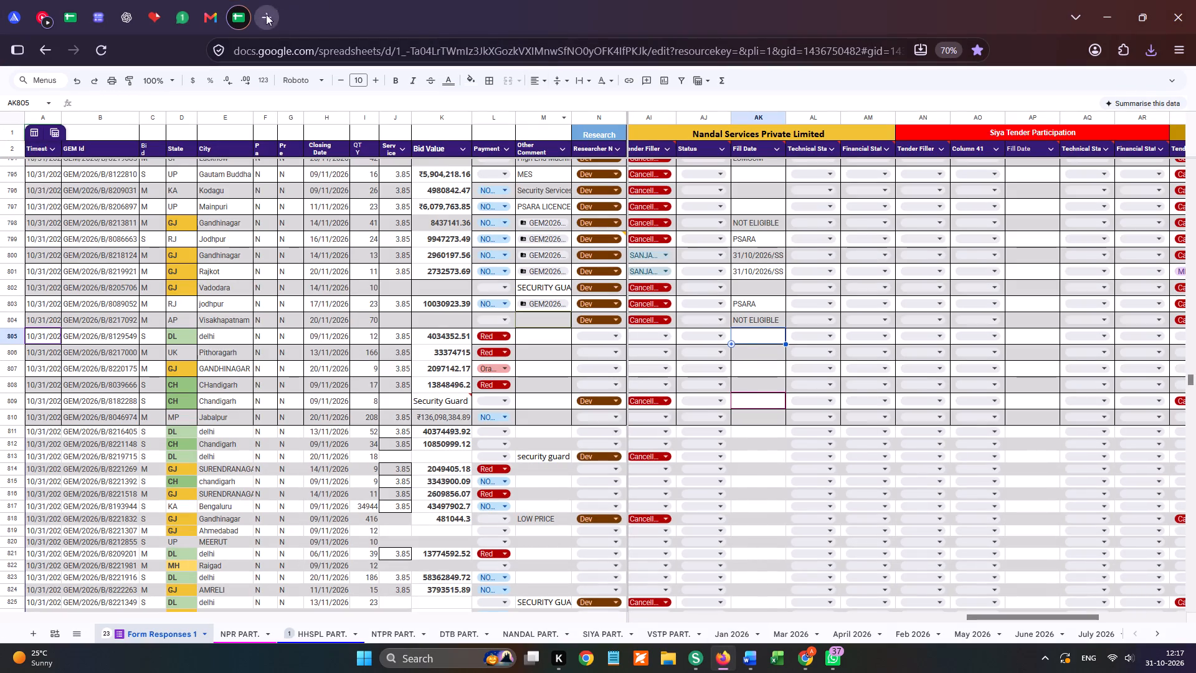
scroll(777, 378, "down", 2)
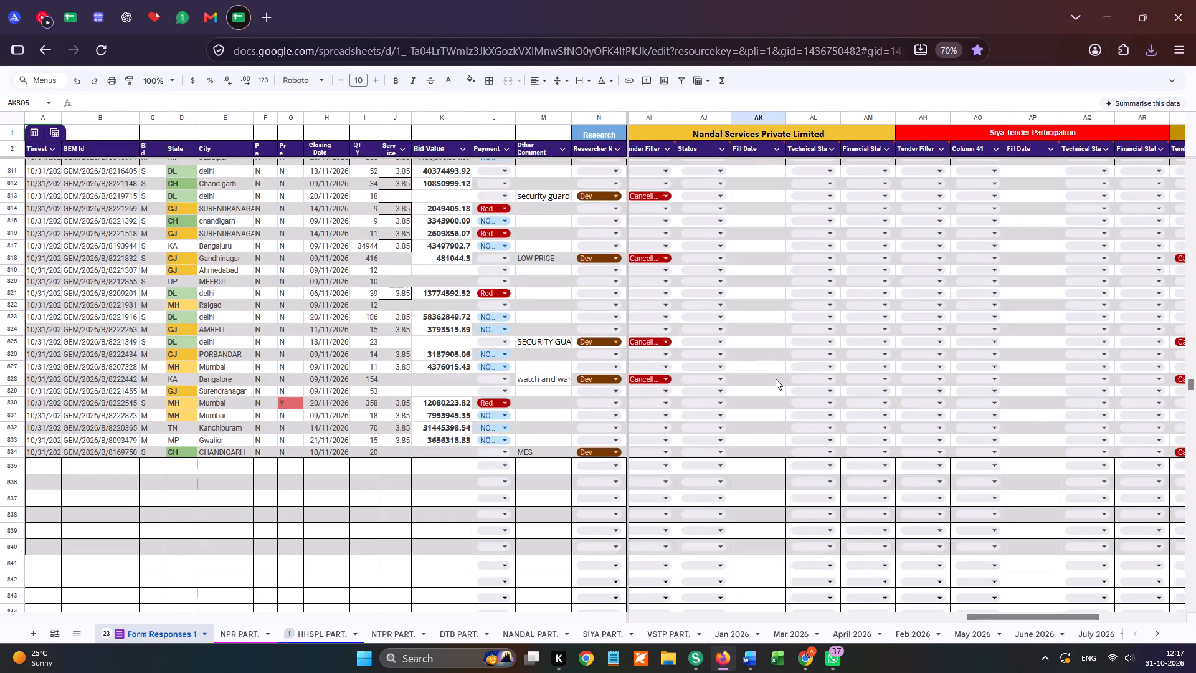
scroll(776, 379, "up", 1)
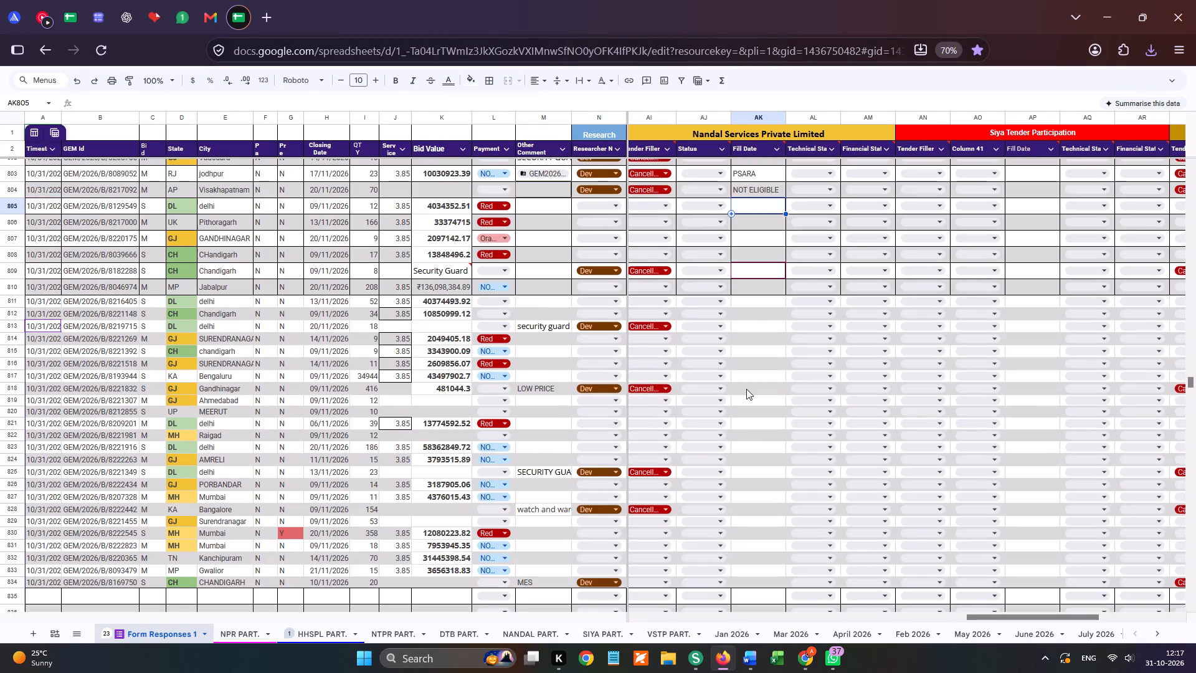
scroll(746, 389, "up", 1)
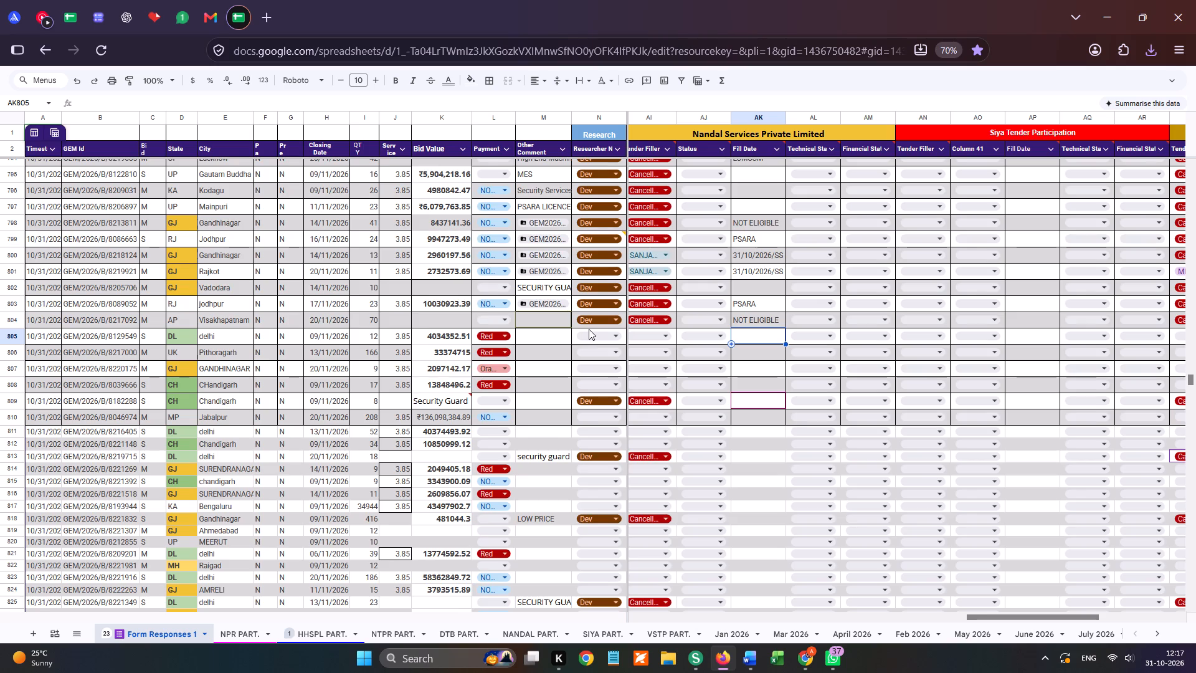
scroll(540, 346, "up", 1)
scroll(648, 305, "up", 1)
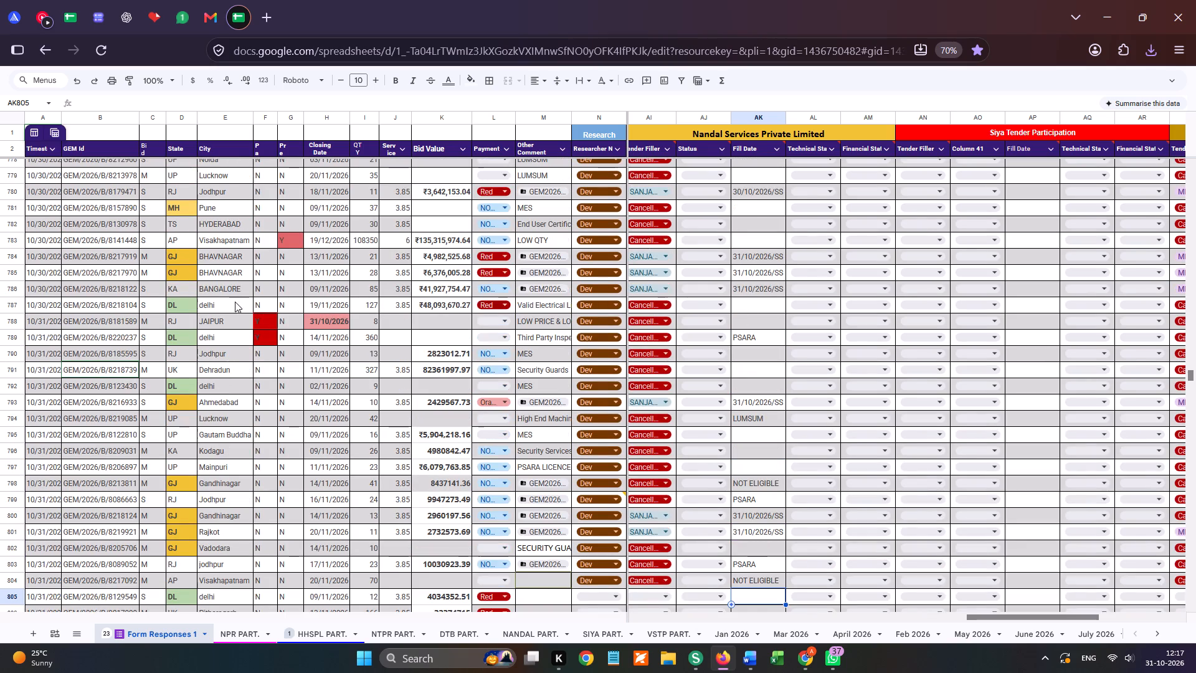
Select the GeM Ids from bid GEM/2026/B/8218104 down to the last bid GEM/2026/B/8169750 to count them.
left_click_drag(125, 305, 125, 355)
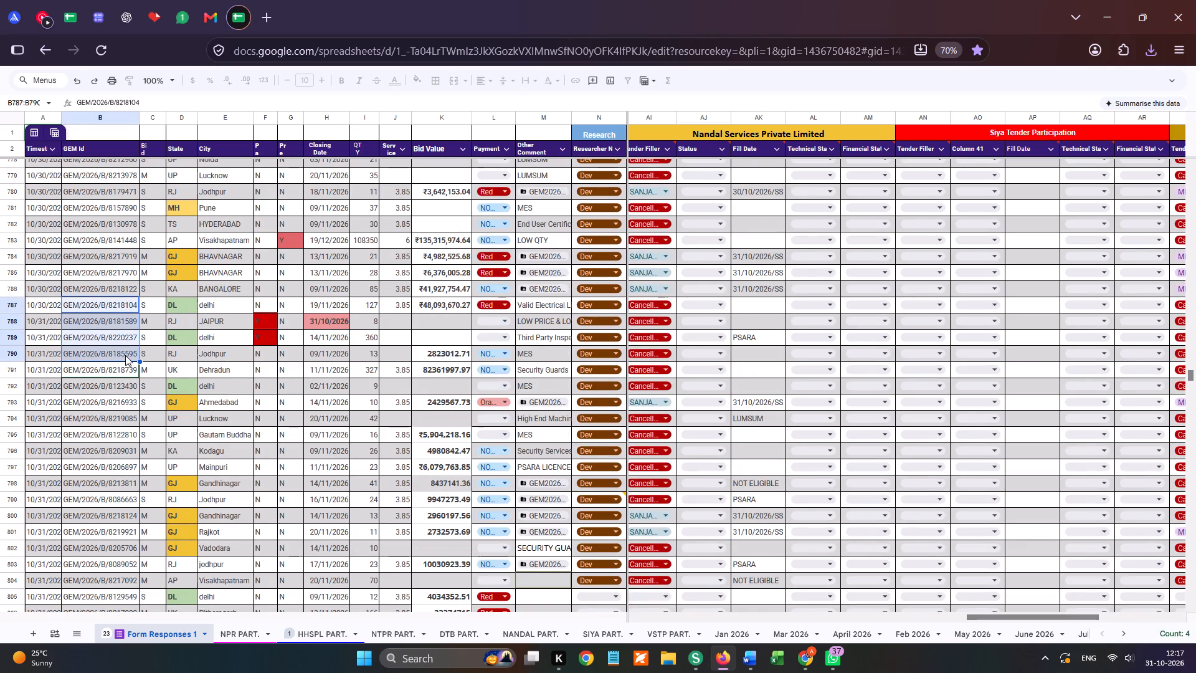
left_click(120, 304)
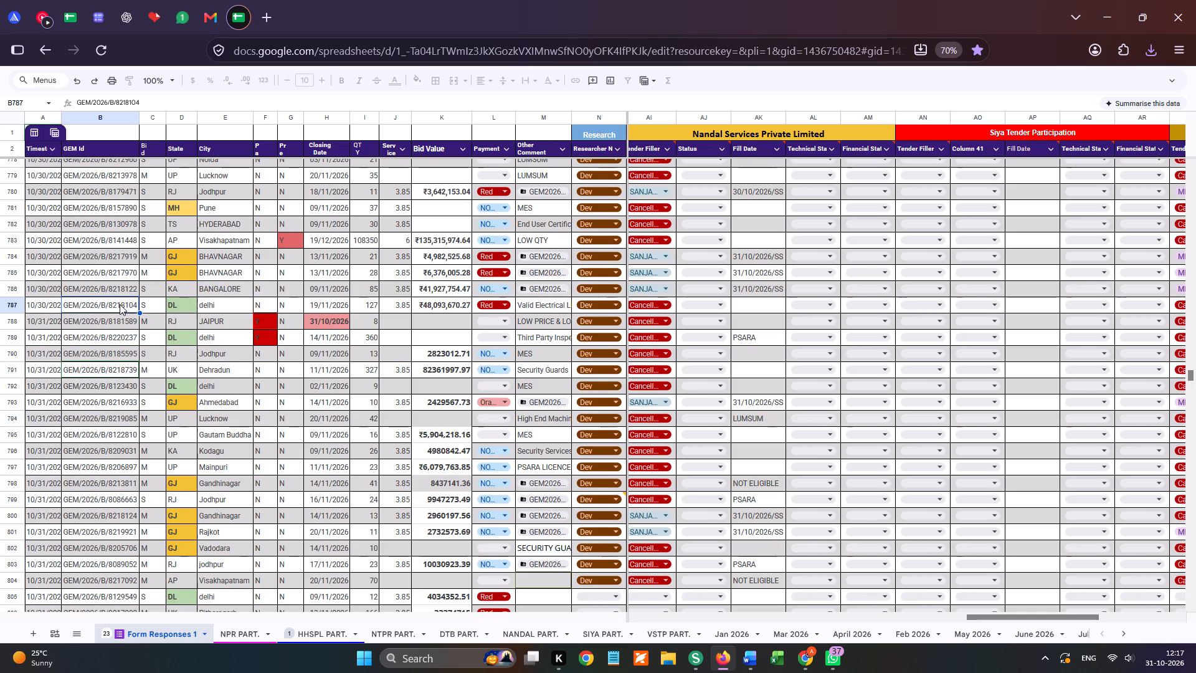
left_click_drag(120, 304, 120, 450)
scroll(120, 450, "down", 4)
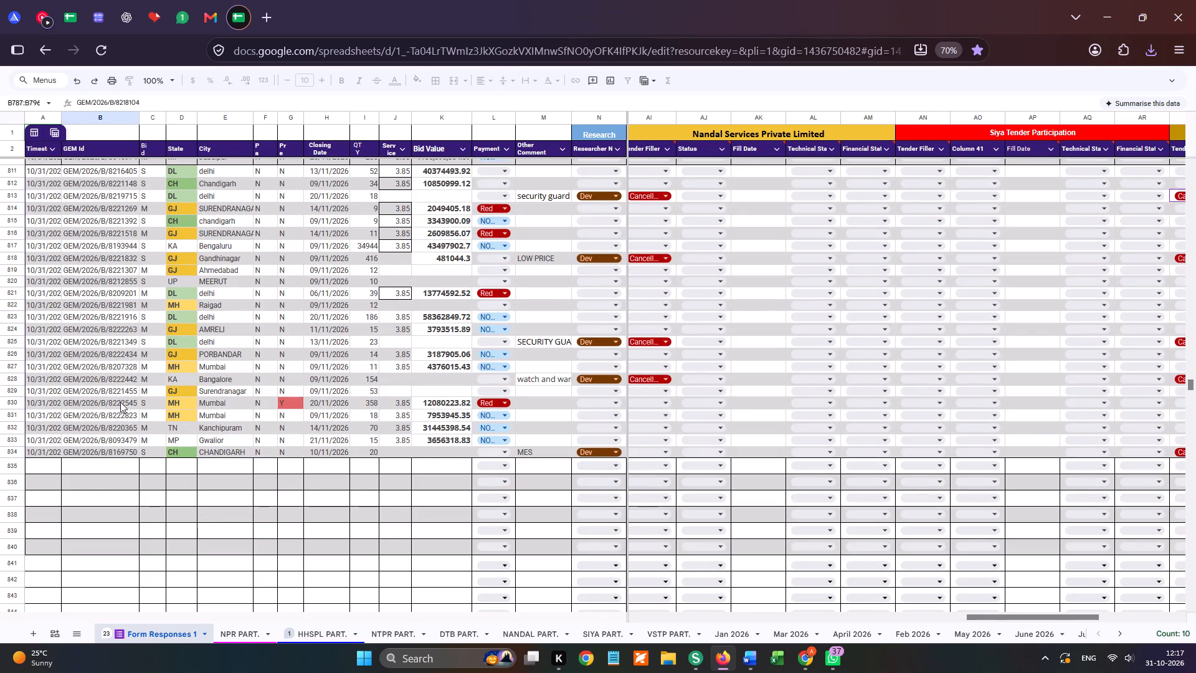
scroll(123, 394, "up", 4)
left_click(97, 314)
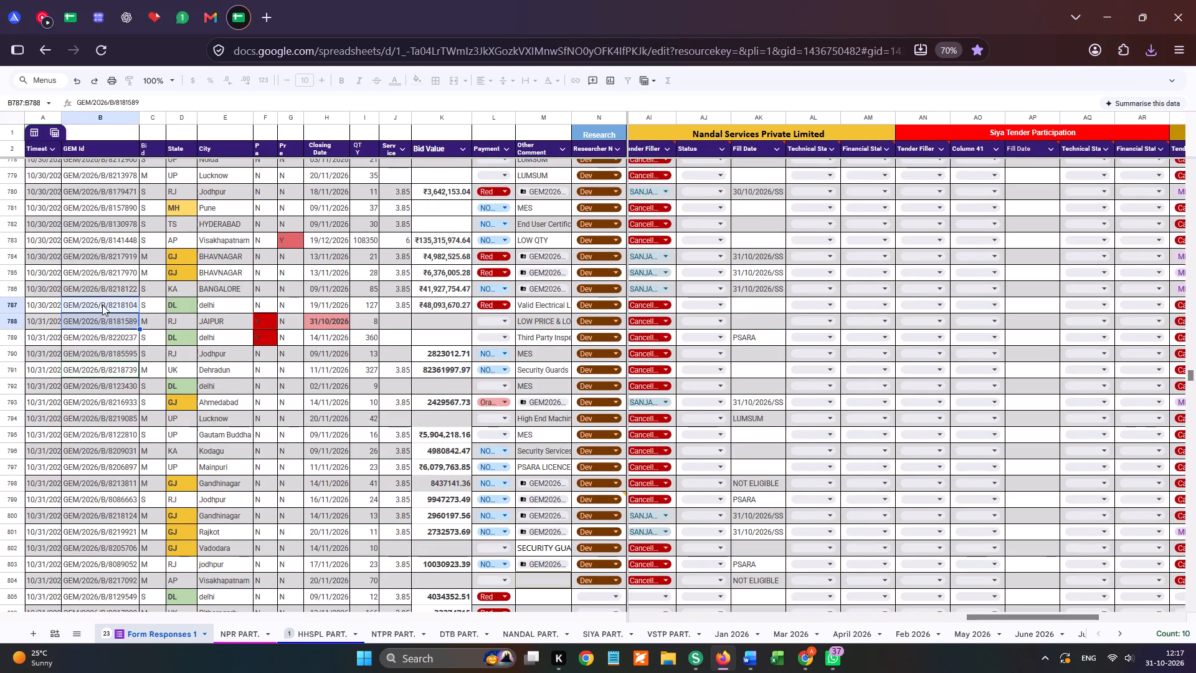
left_click(108, 301)
left_click_drag(108, 301, 112, 460)
scroll(112, 460, "down", 2)
left_click_drag(112, 460, 129, 327)
scroll(112, 460, "down", 3)
scroll(647, 356, "up", 1)
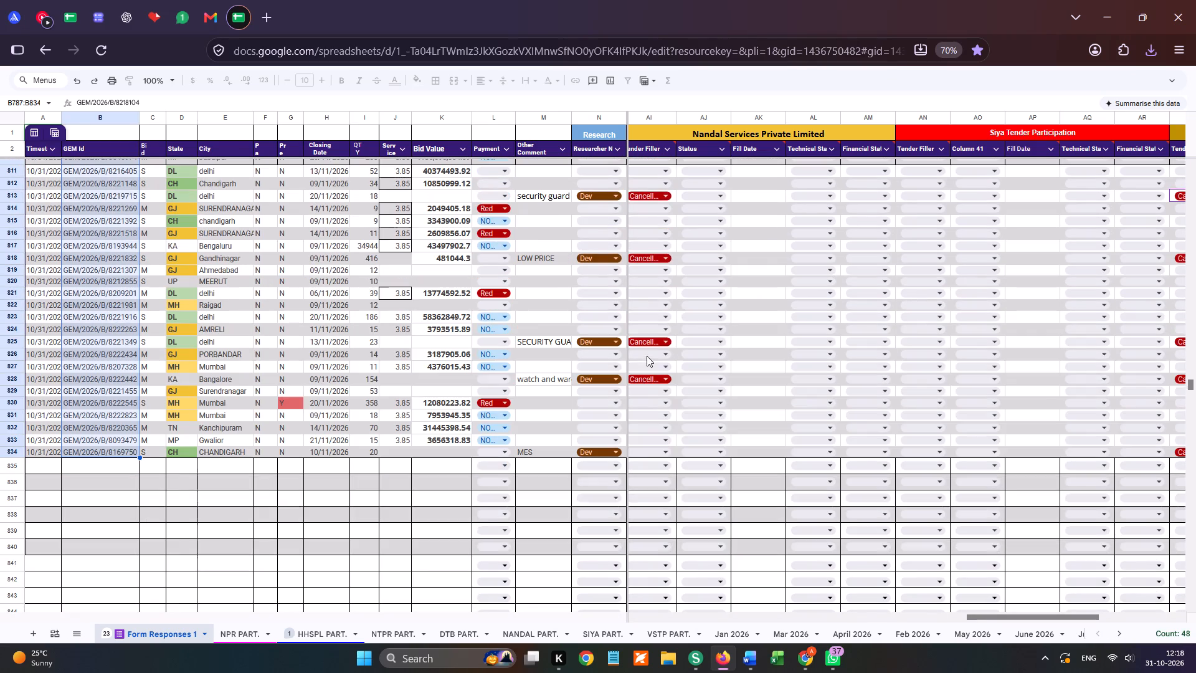
Set Nandal Services' tender filler for the Chandigarh bid GEM/2026/B/8169750 to Cancelled.
left_click(763, 451)
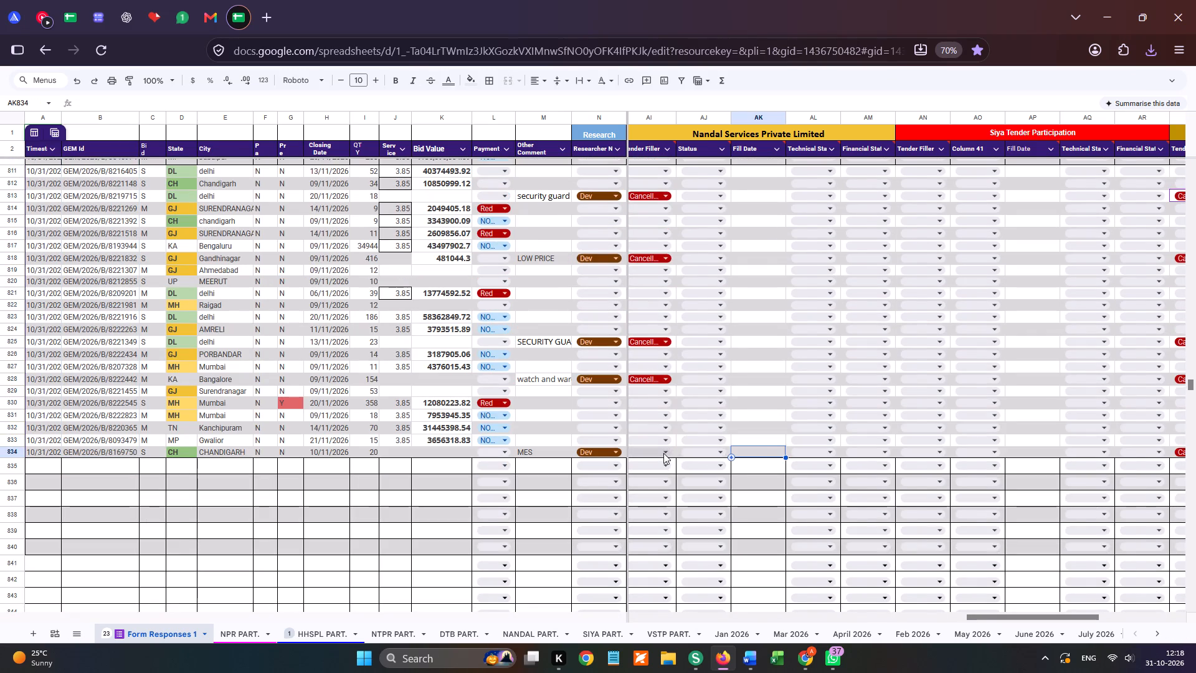
left_click(663, 453)
left_click(655, 509)
Go back up to the Jabalpur bid GEM/2026/B/8046974 and select its Nandal Services fill date cell.
scroll(701, 428, "up", 2)
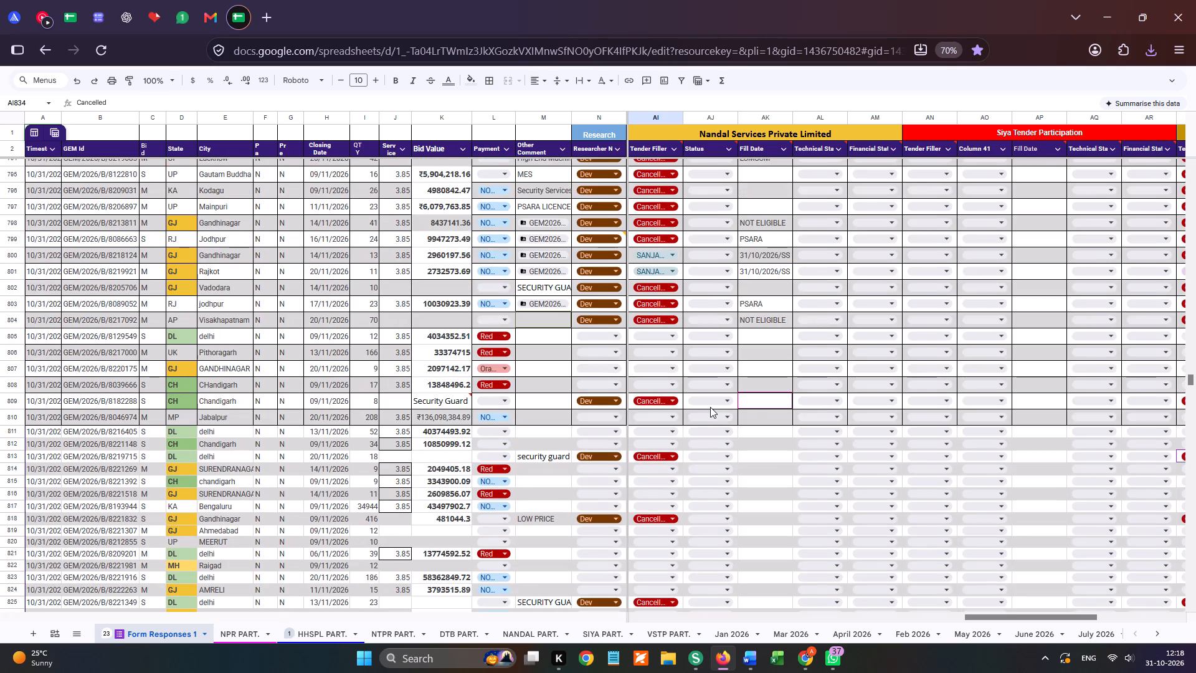
left_click(756, 418)
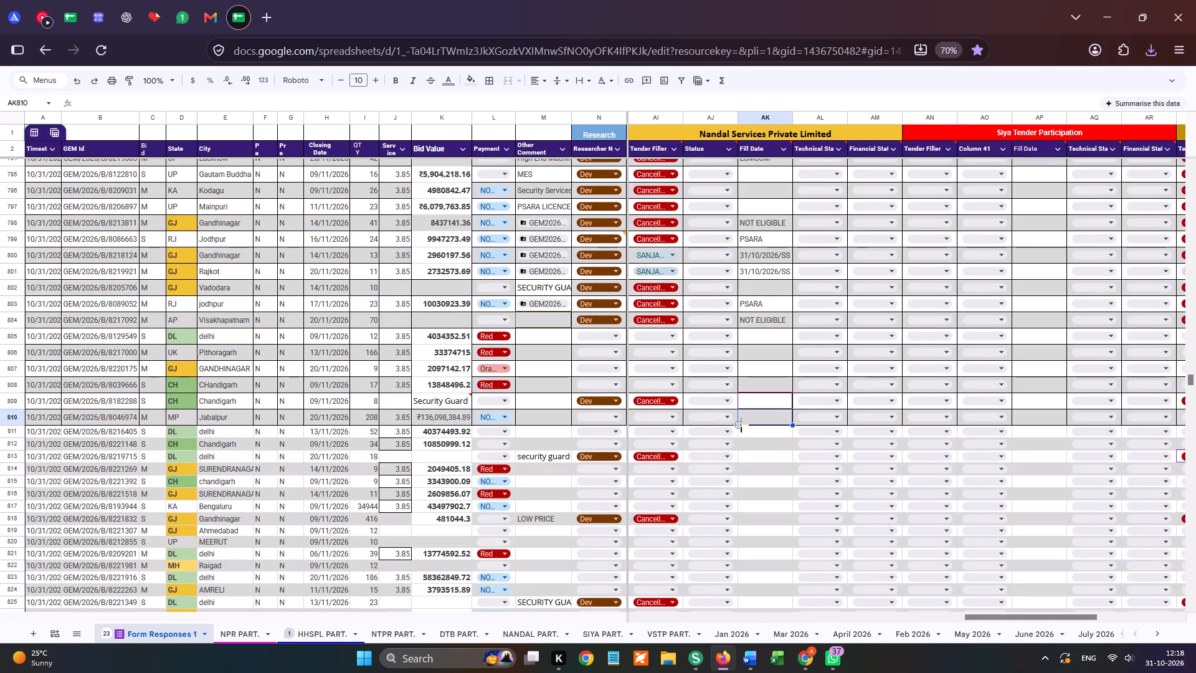
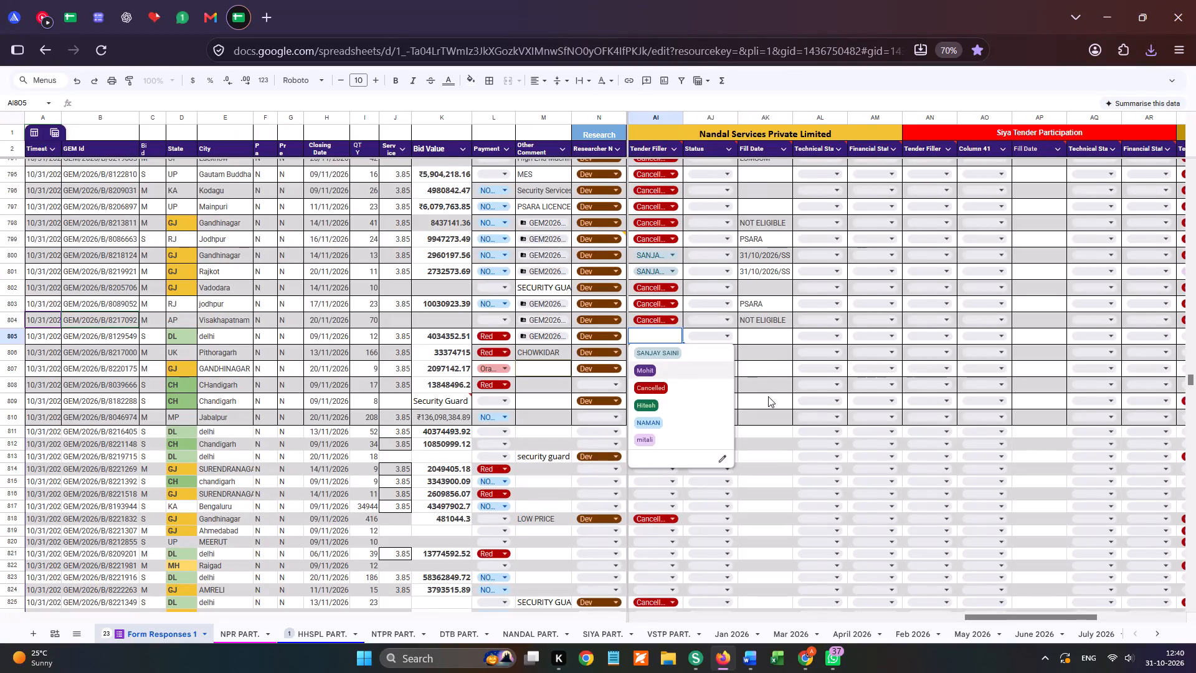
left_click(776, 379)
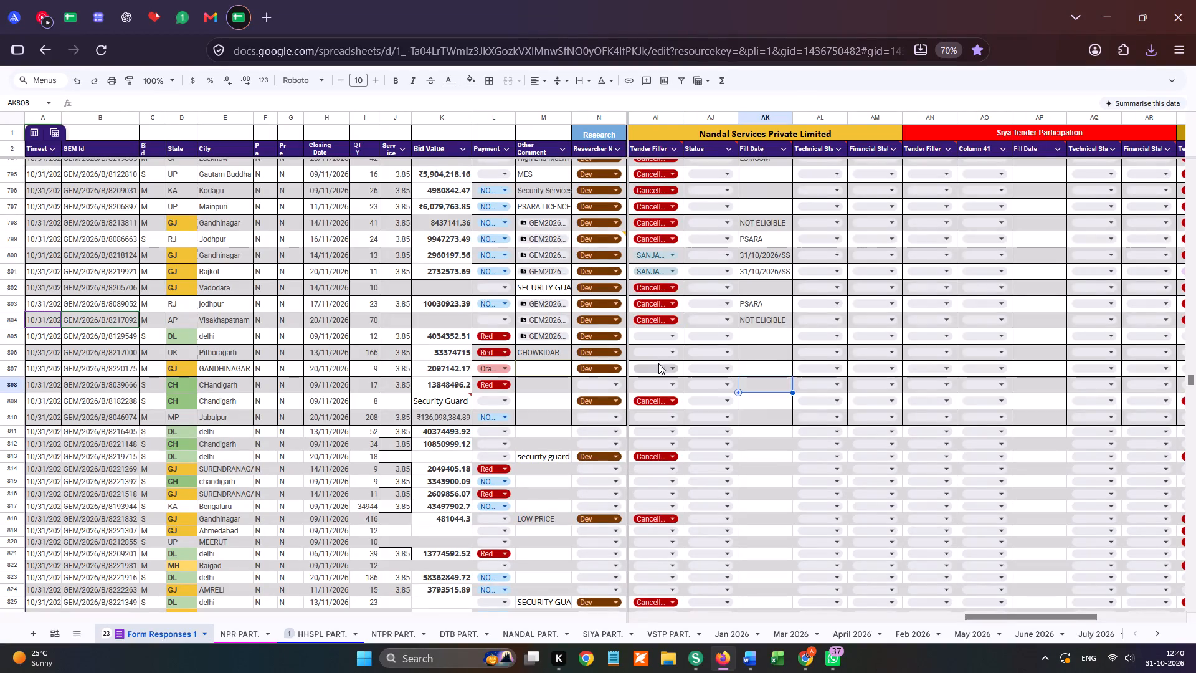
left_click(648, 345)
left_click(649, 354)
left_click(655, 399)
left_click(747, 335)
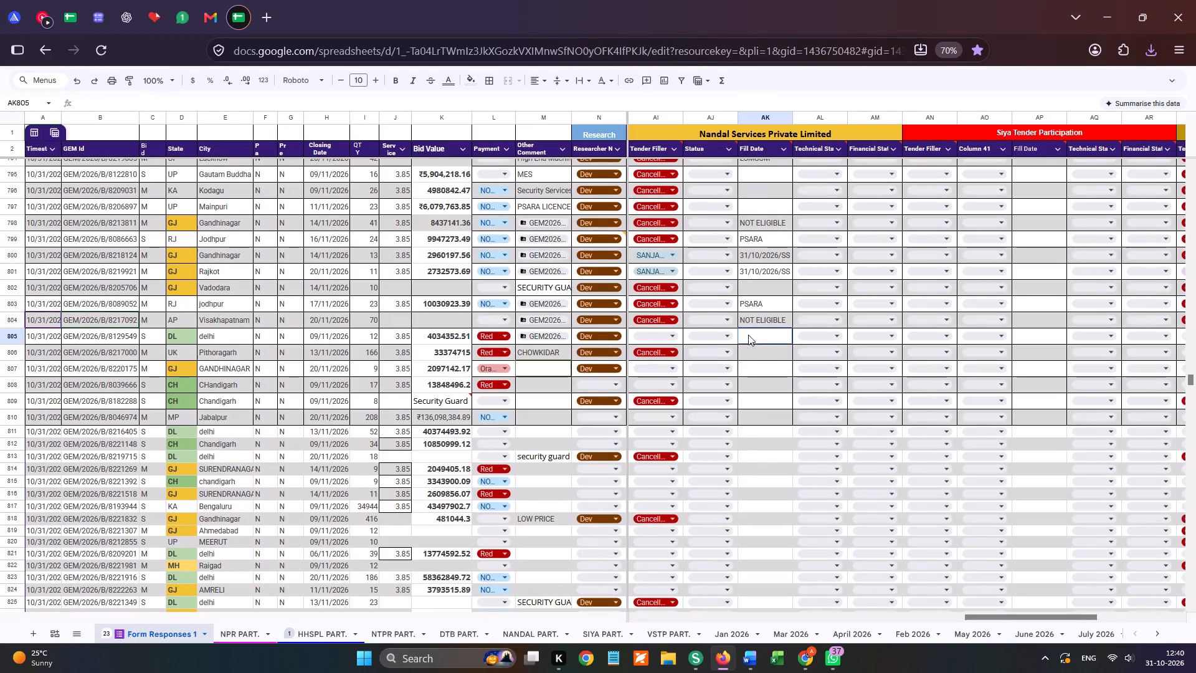
Set Nandal Services' tender filler for the Delhi bid GEM/2026/B/8129549 to Sanjay, as on the Rajkot bid GEM/2026/B/8219921.
left_click(660, 338)
left_click(665, 360)
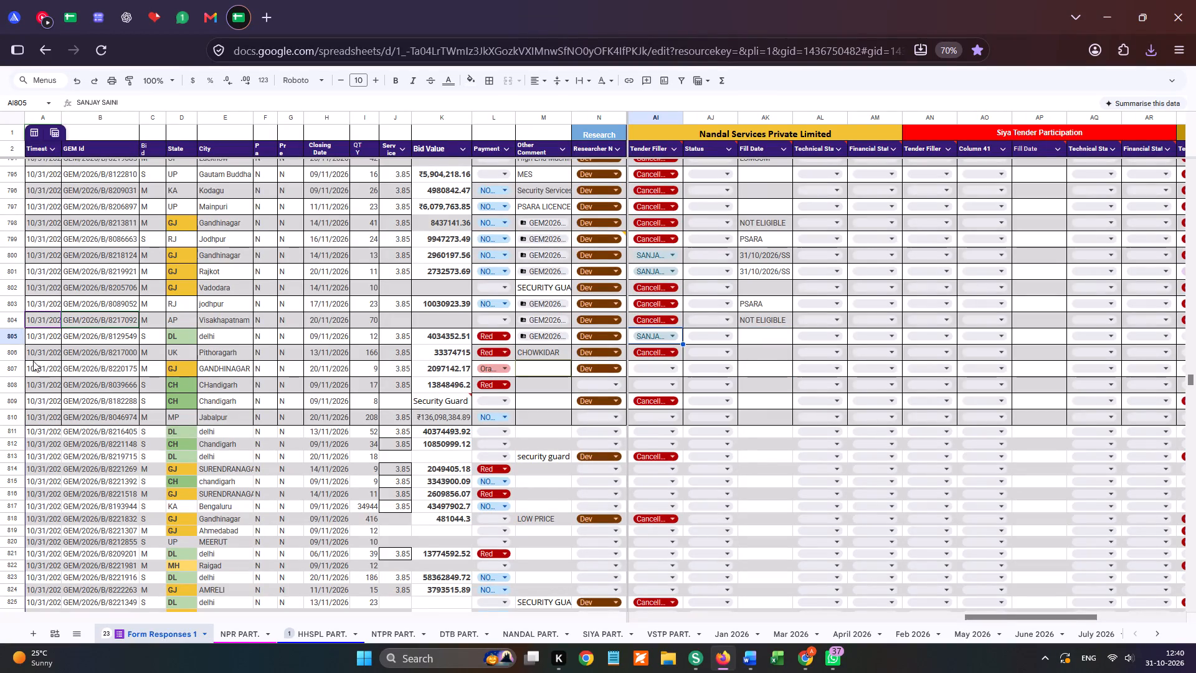
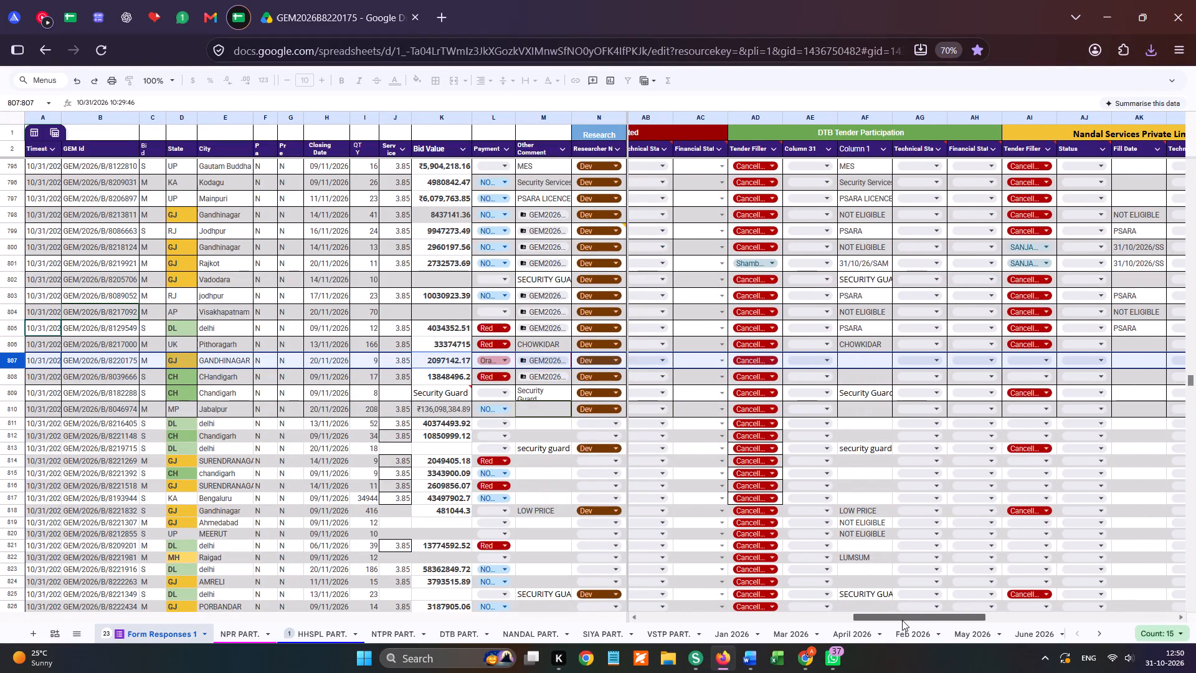
Undo the recent DTB tender filler changes from GEM/2026/B/8220175 downward and the Nandal tender filler and fill date entries for GEM/2026/B/8129549.
left_click_drag(902, 620, 903, 620)
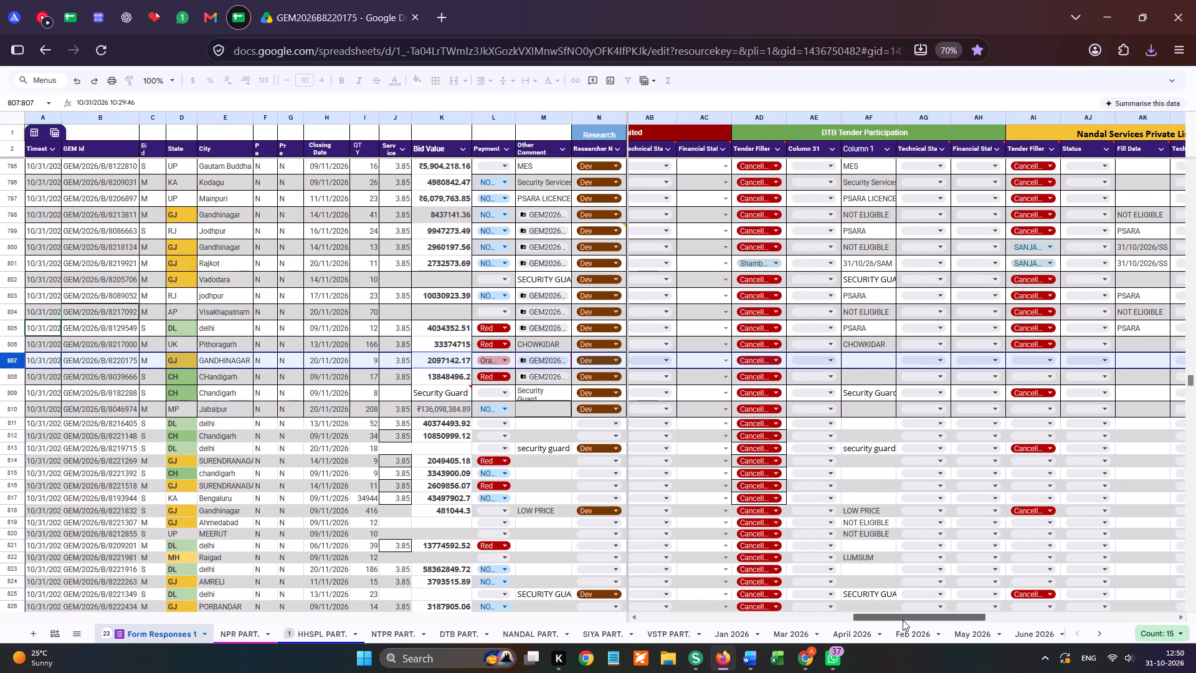
left_click_drag(903, 620, 903, 617)
key("ctrl+z")
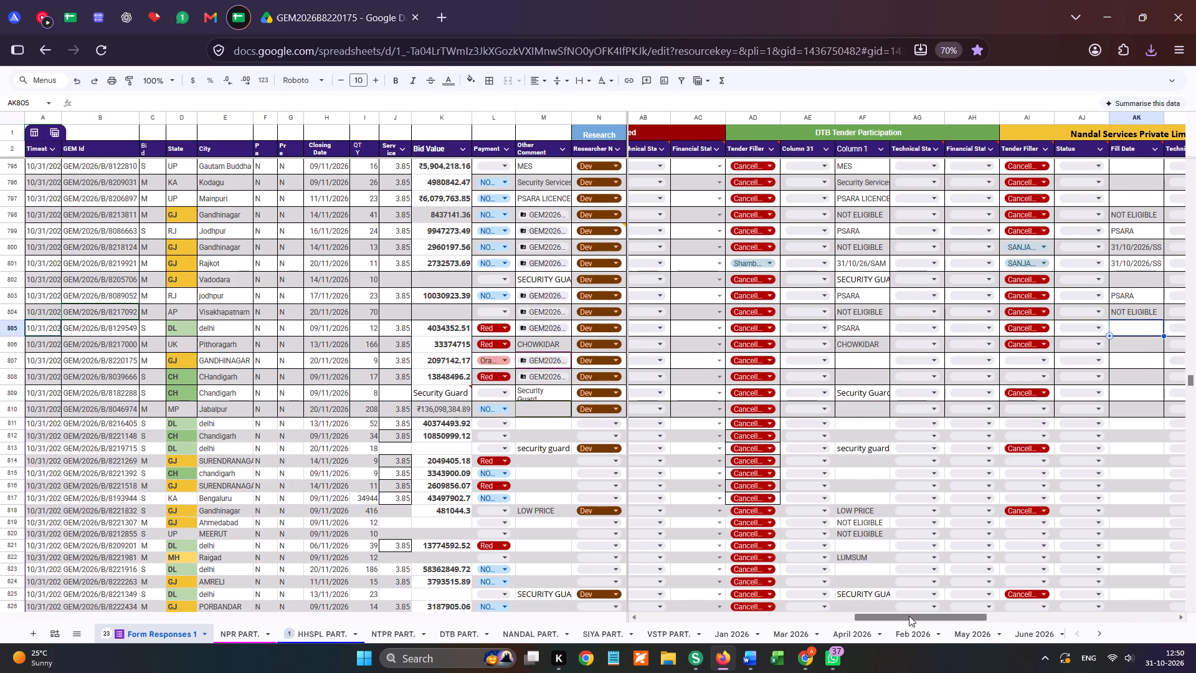
key("ctrl+z")
key("ctrl+z")
key("ctrl+z")
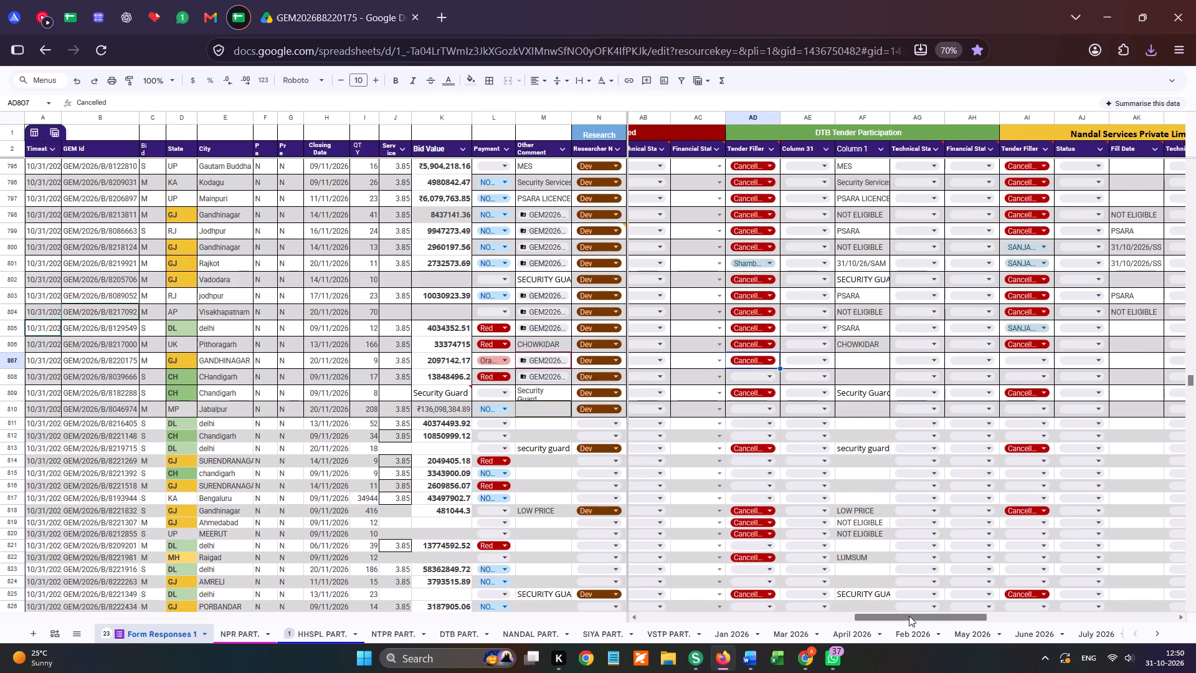
key("ctrl+z")
key("ctrl+z")
key("ctrl+z")
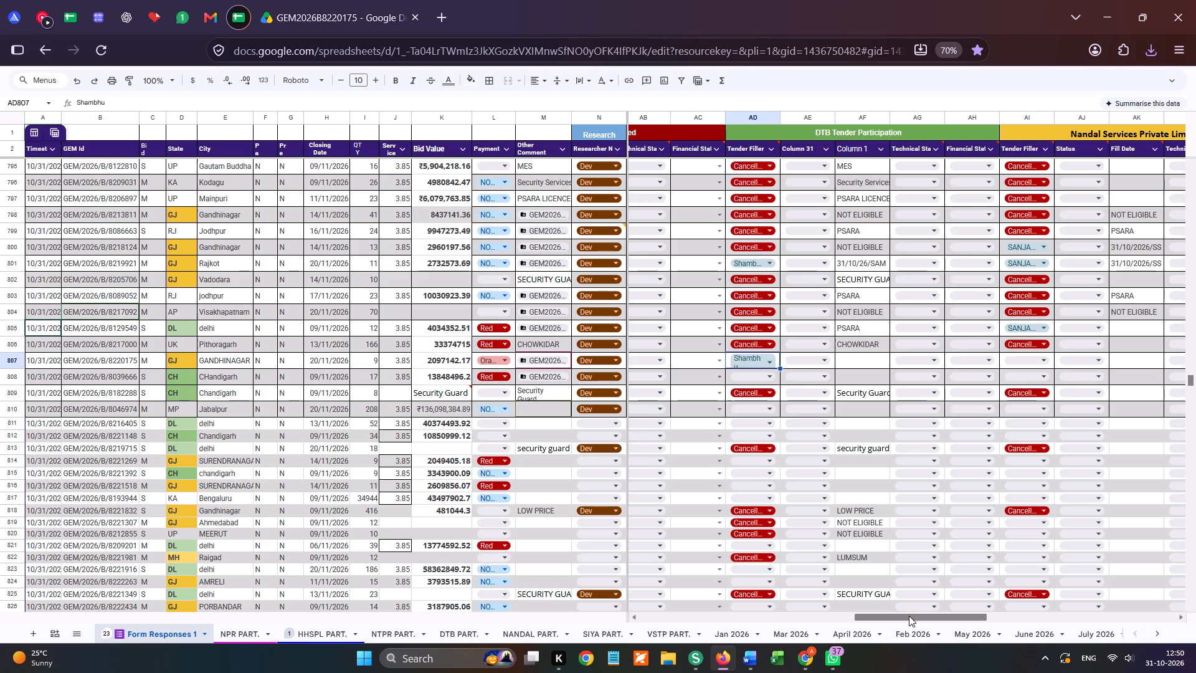
key("ctrl+z")
key("ctrl+z")
key("ctrl+z")
key("ctrl+z")
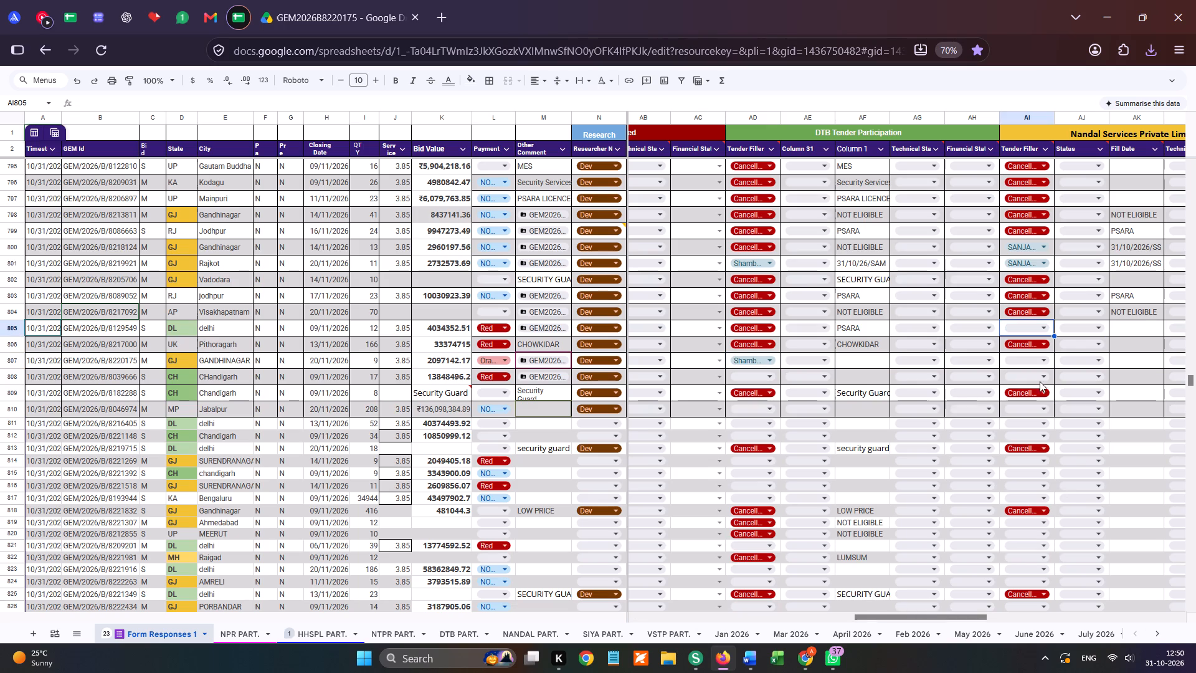
Set Nandal Services' tender filler for the Delhi bid GEM/2026/B/8129549 to Cancelled.
left_click(1040, 330)
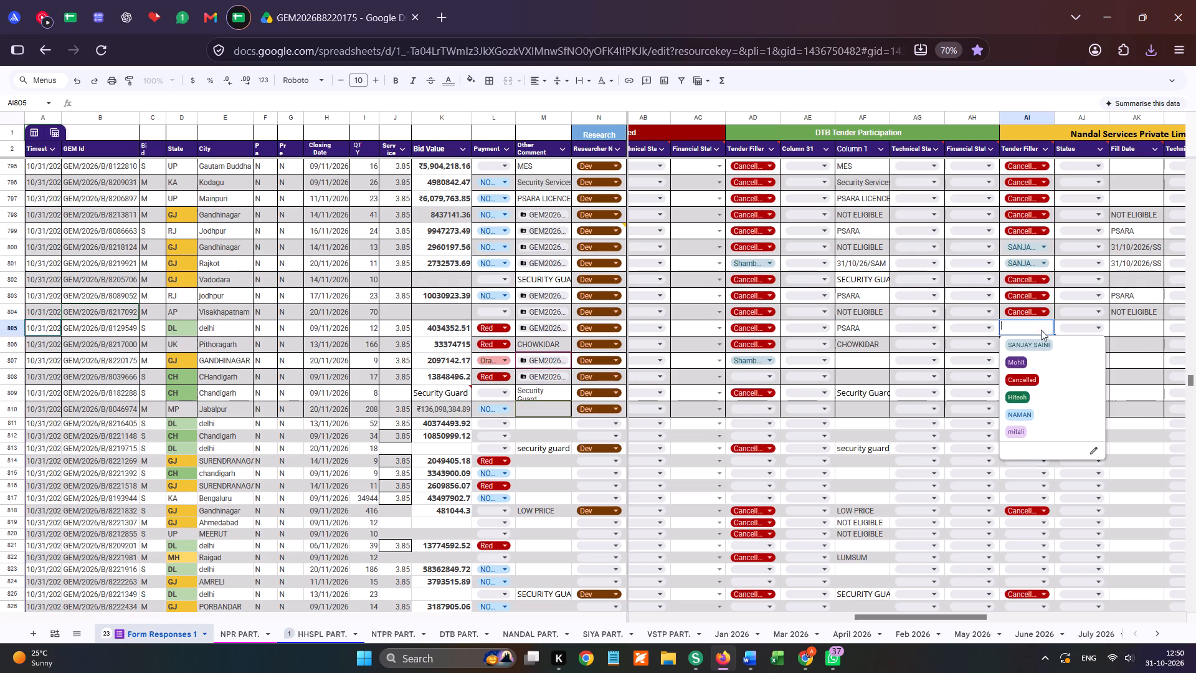
left_click(1018, 387)
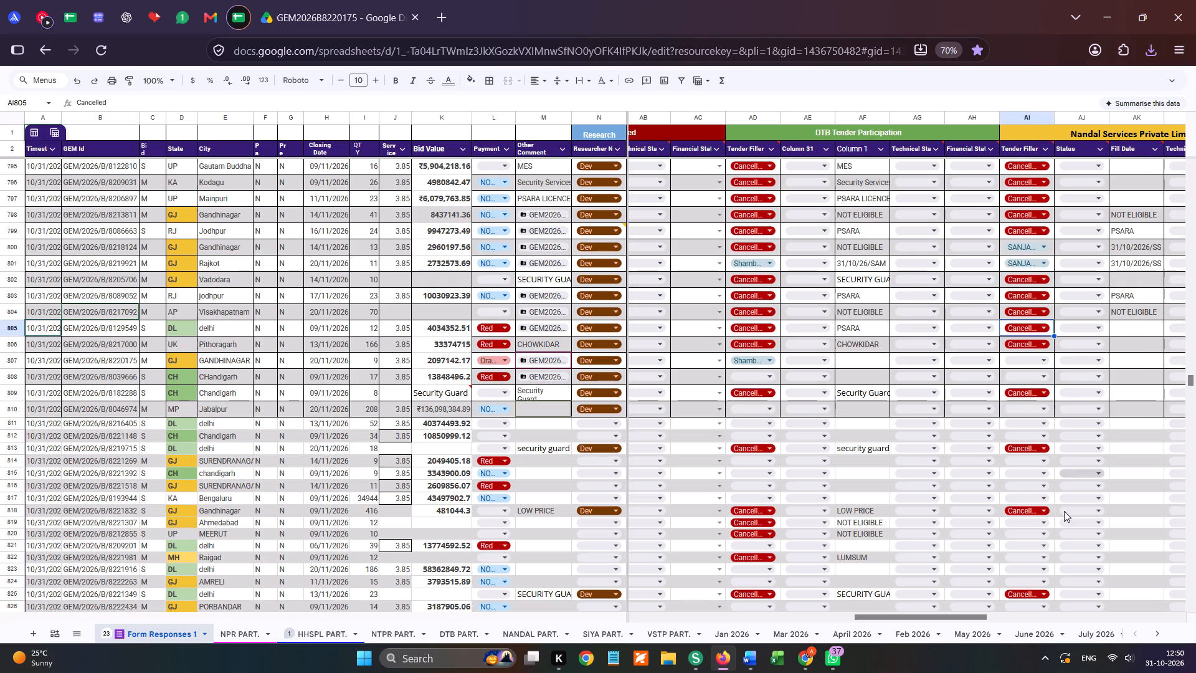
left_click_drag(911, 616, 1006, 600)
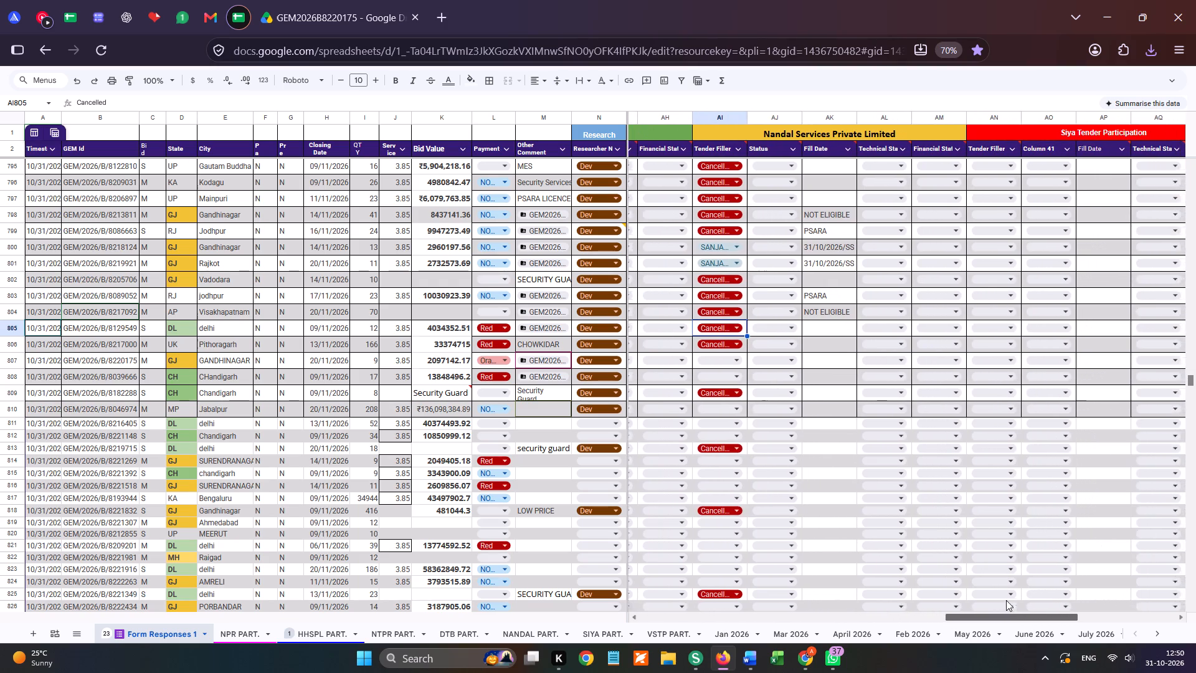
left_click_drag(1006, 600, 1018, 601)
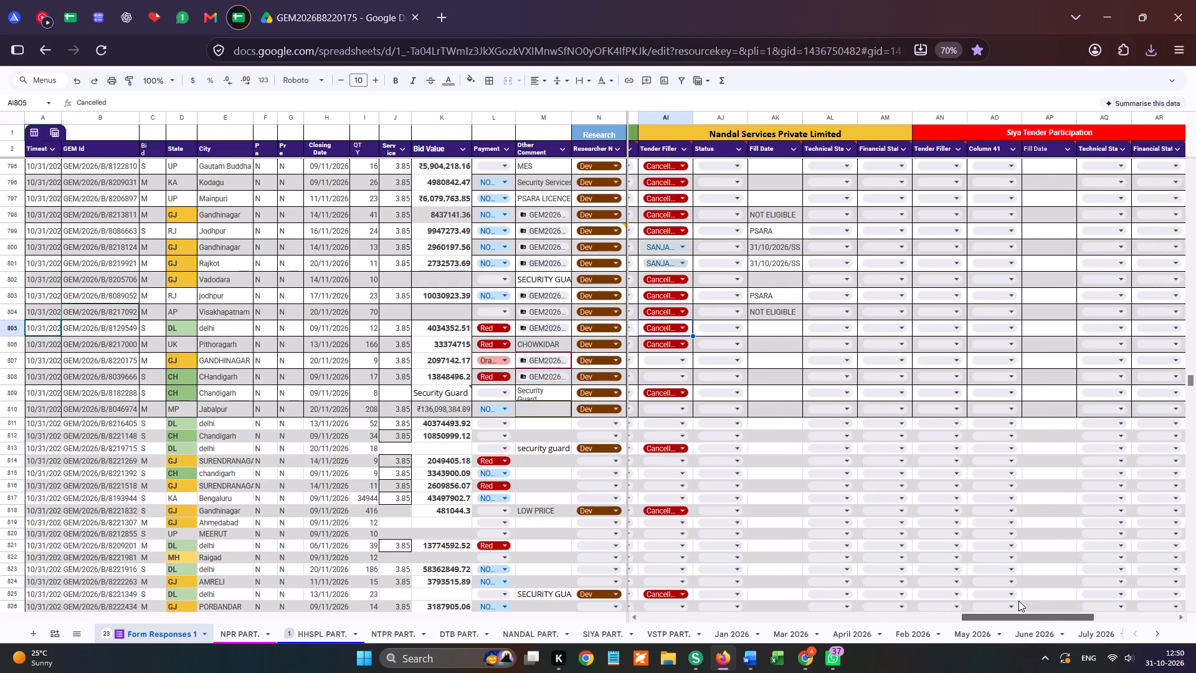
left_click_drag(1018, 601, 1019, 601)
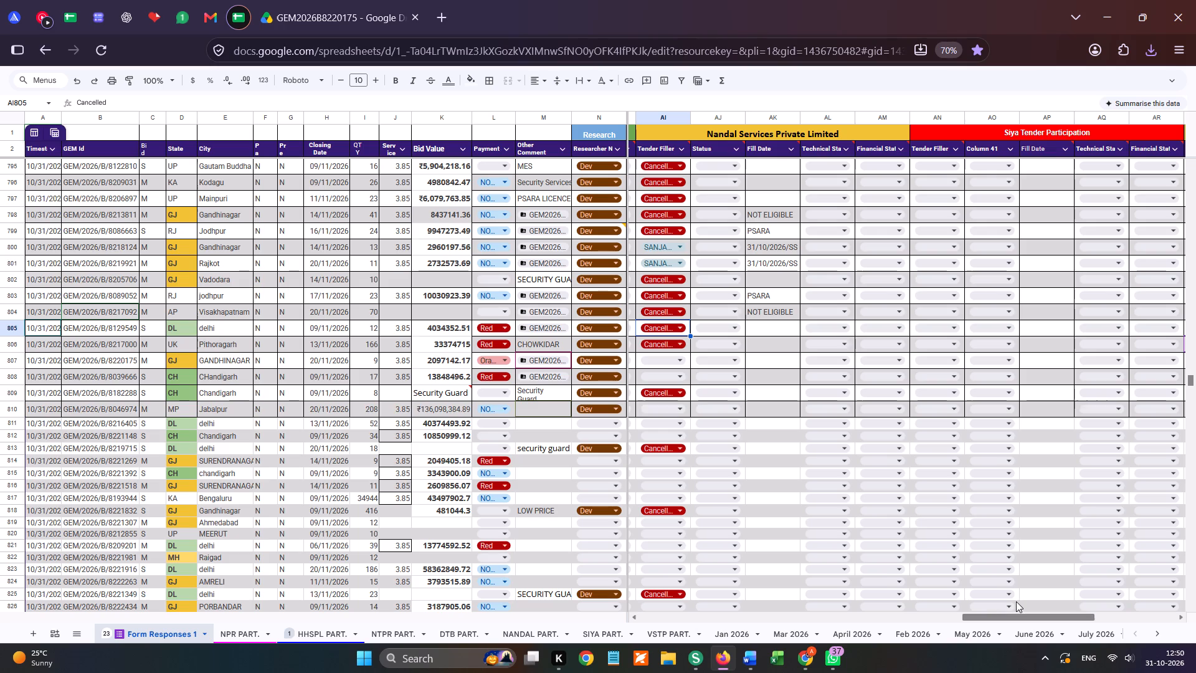
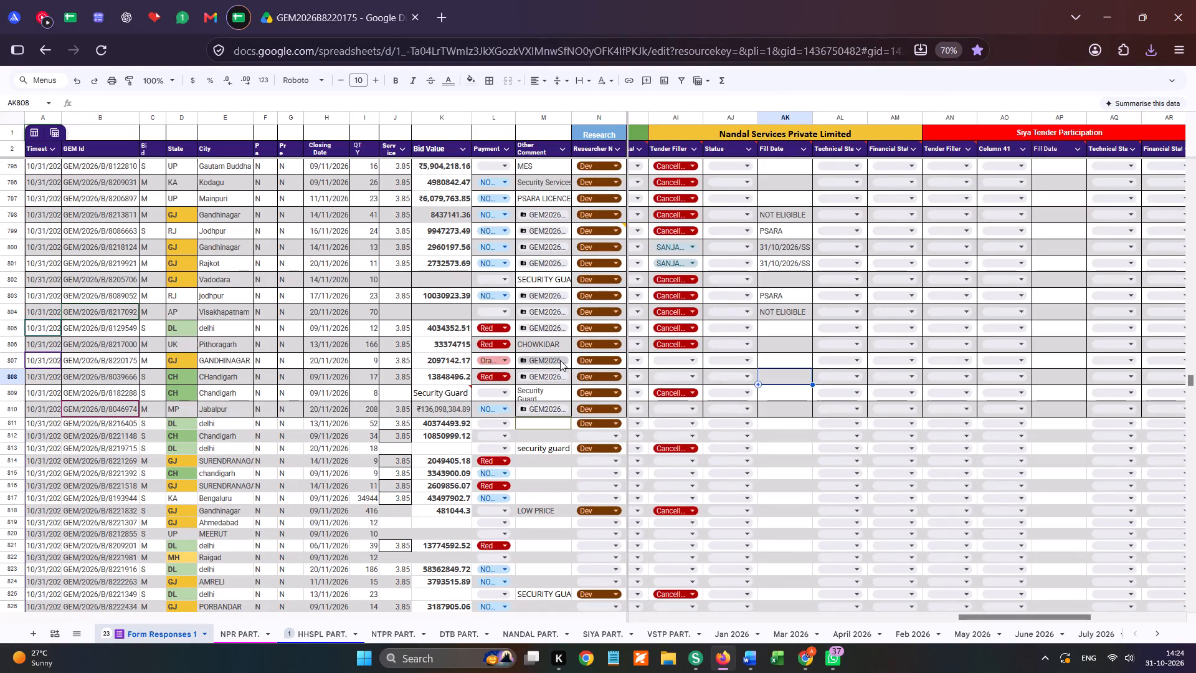
Check the linked Drive folder for the Chandigarh bid GEM/2026/B/8039666, closing it and the open GEM2026B8220175 folder.
left_click(783, 367)
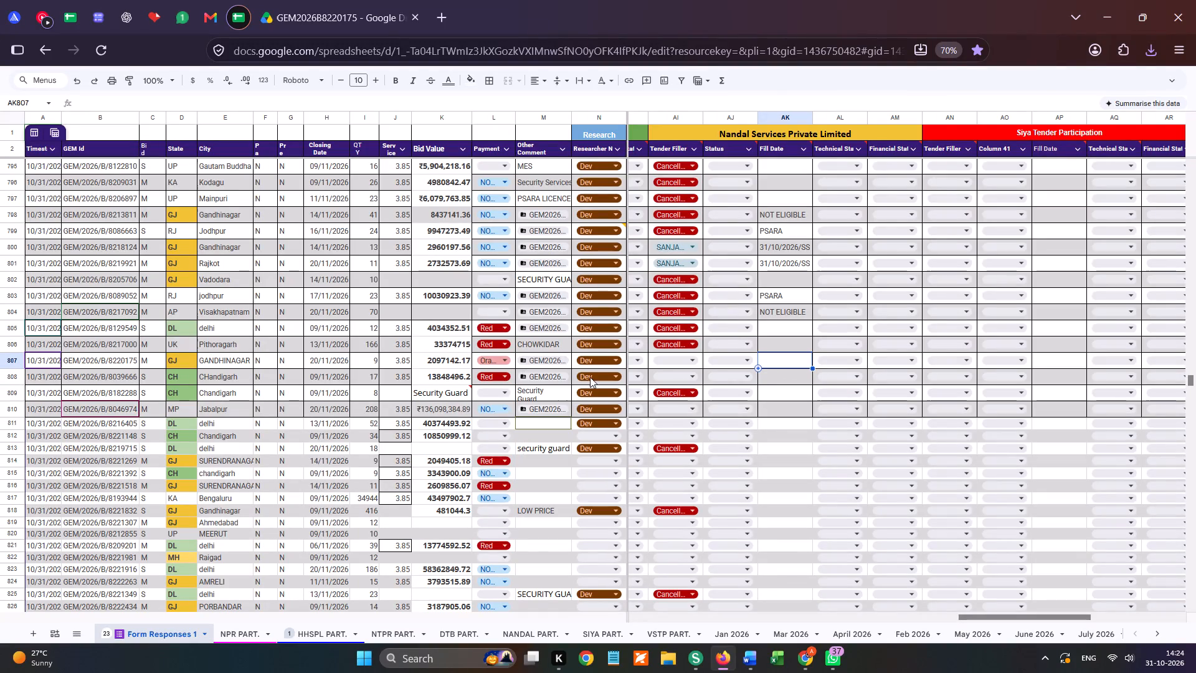
left_click(581, 398)
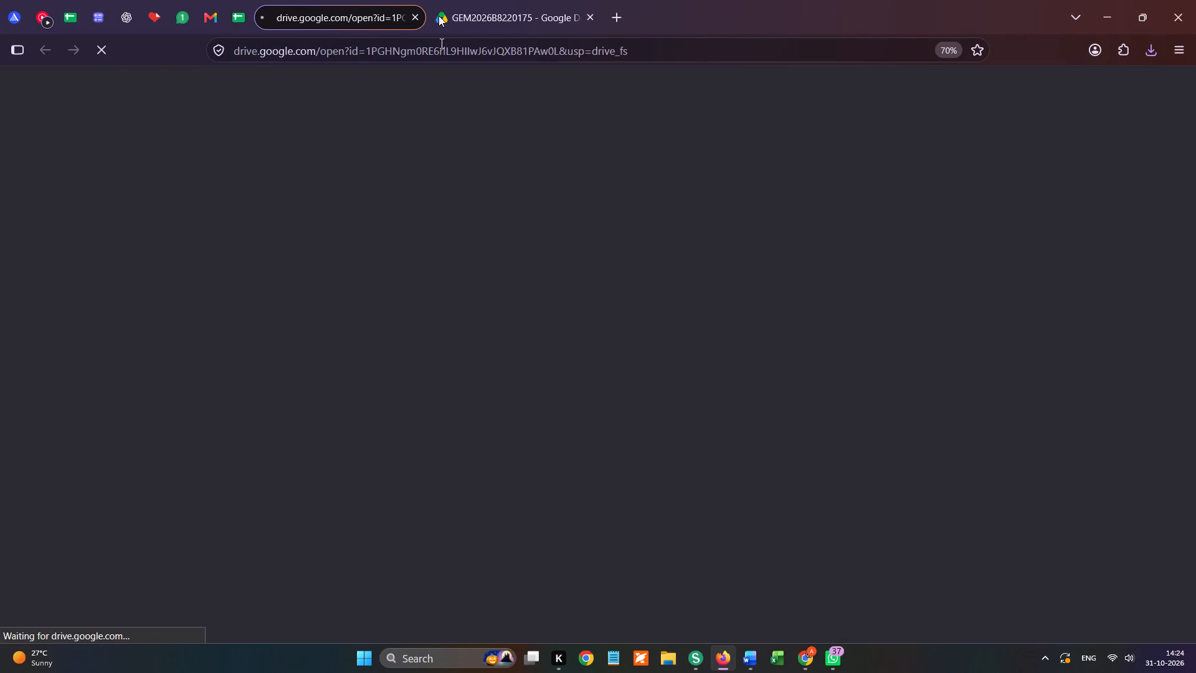
left_click(594, 11)
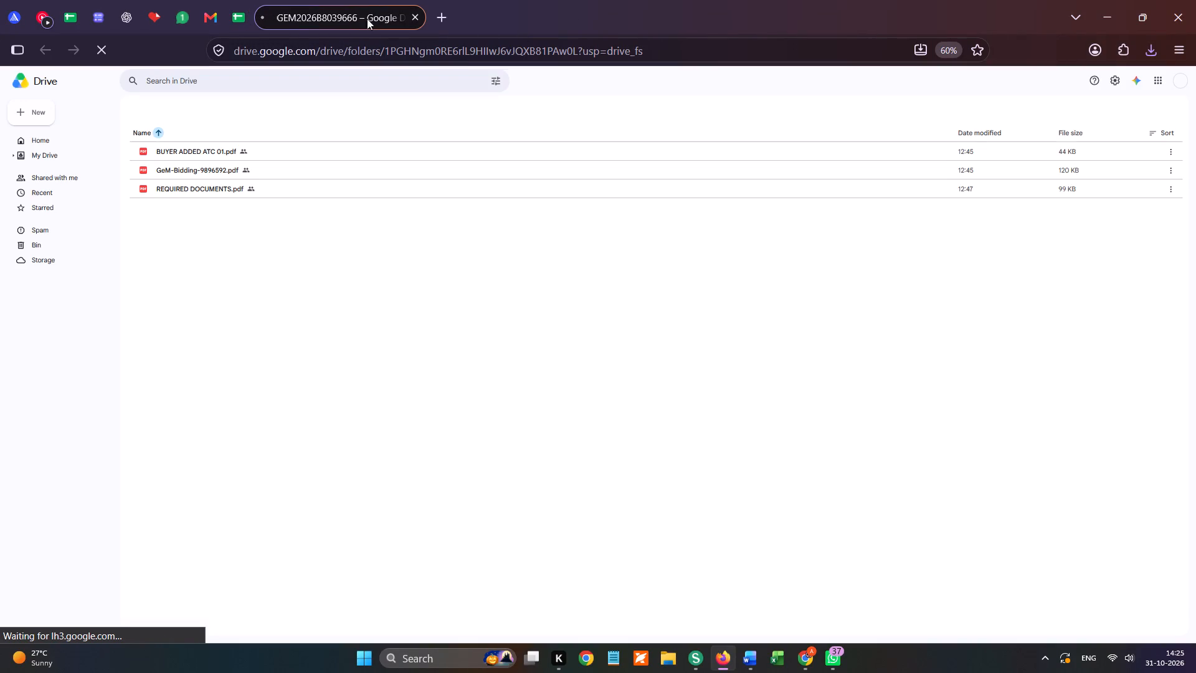
left_click(414, 12)
left_click(425, 16)
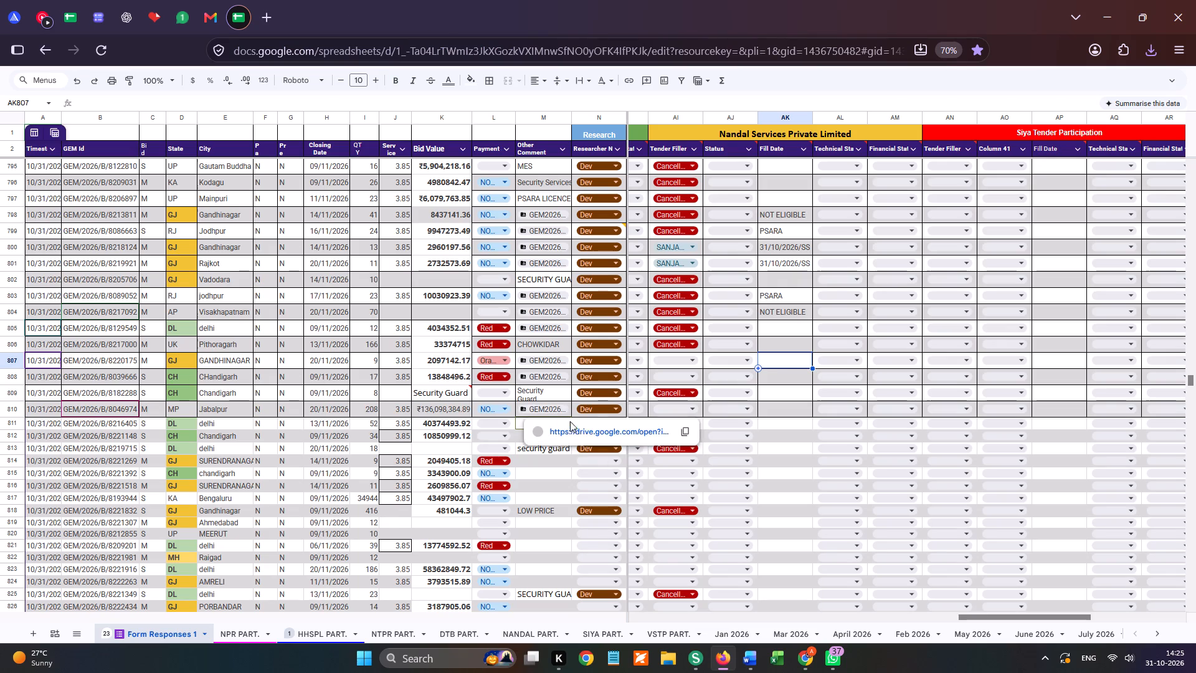
Check the linked Drive folder for the Jabalpur bid GEM/2026/B/8046974 and return to the Nandal fill date column.
left_click(572, 426)
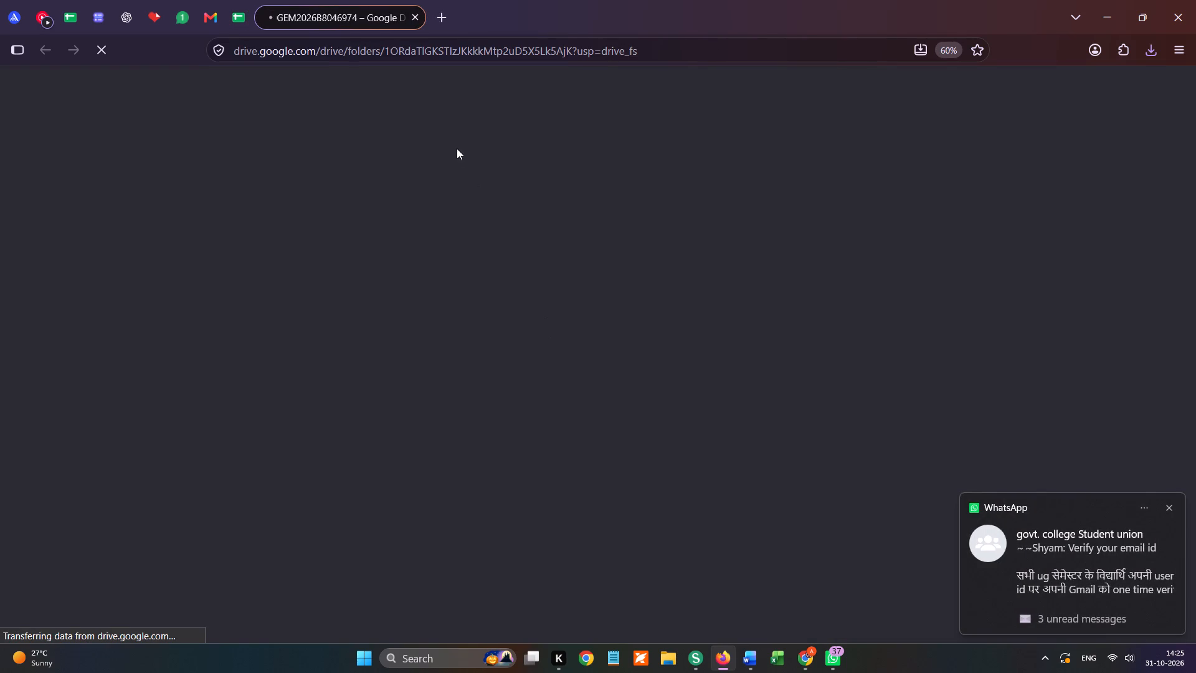
left_click(411, 11)
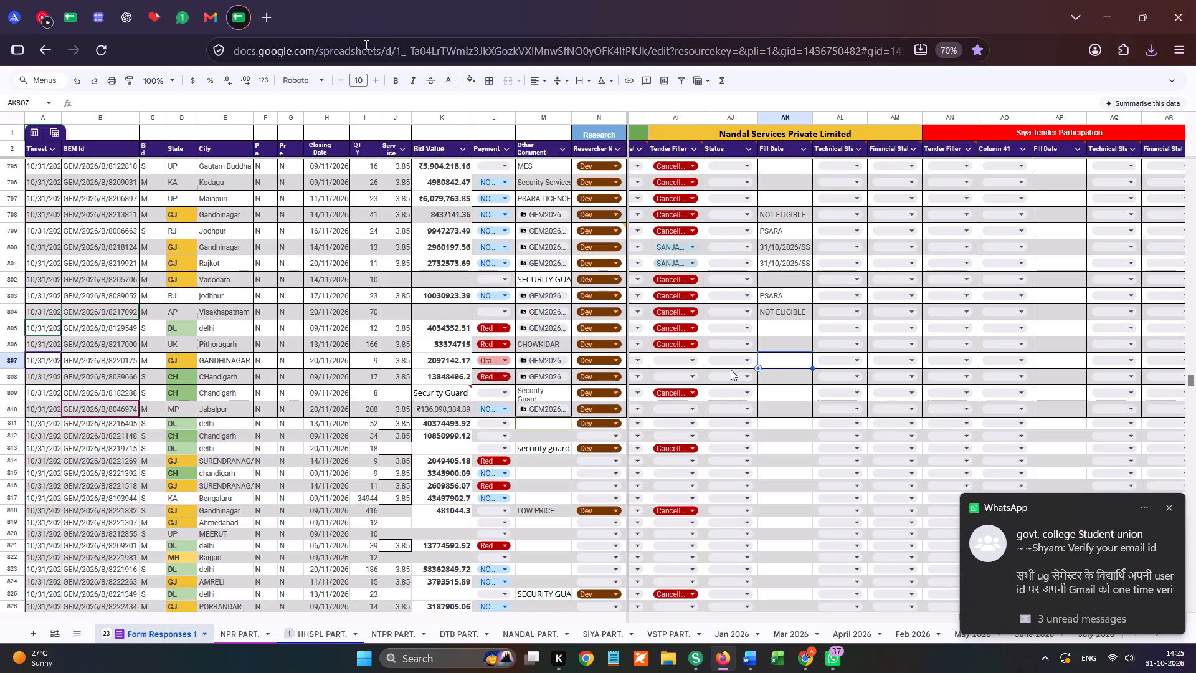
left_click(770, 396)
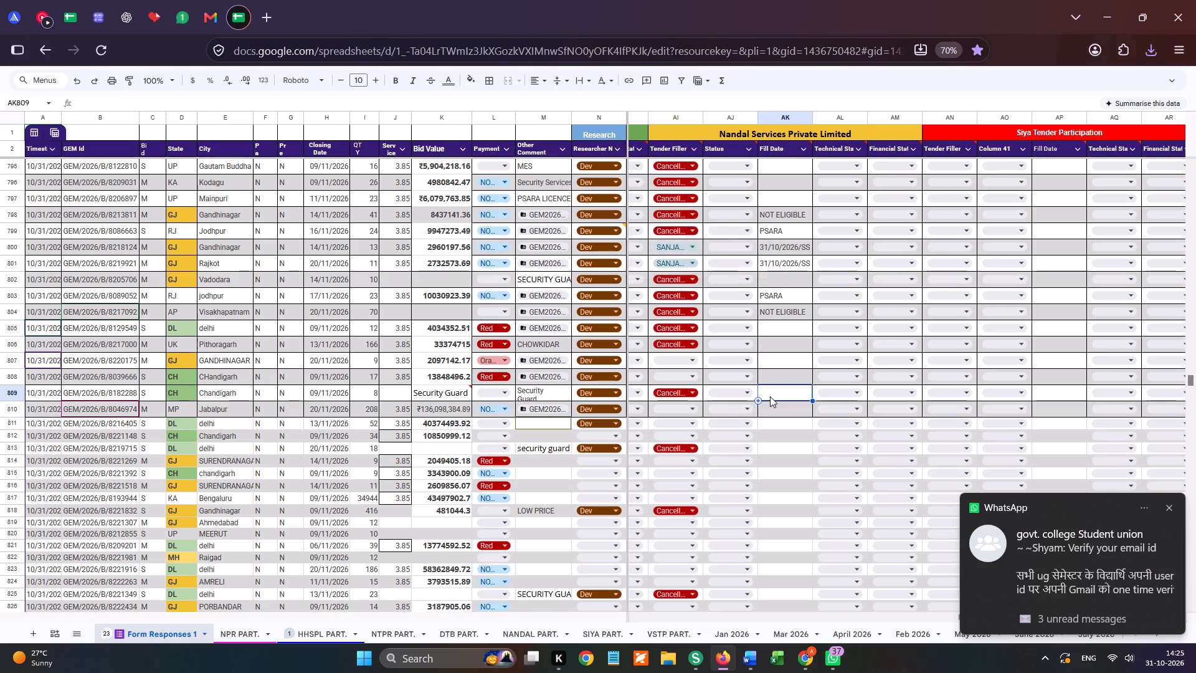
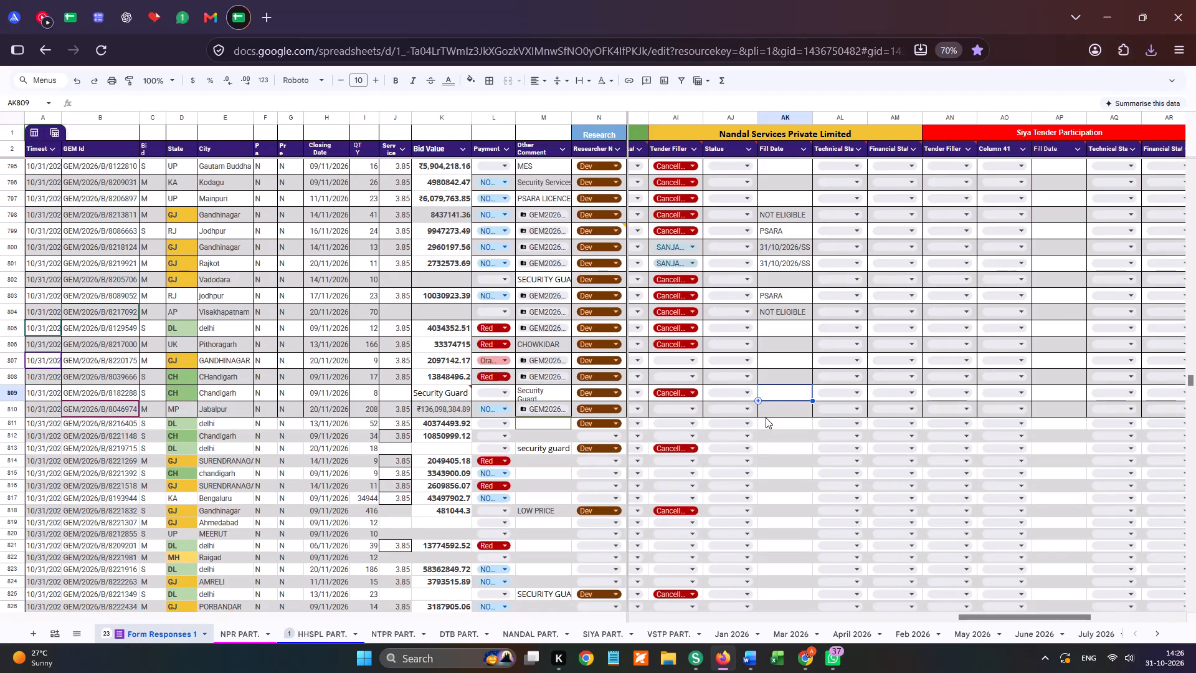
Assign SANJA... as the Nandal tender filler for the Gandhinagar bid GEM/2026/B/8220175.
left_click(777, 364)
left_click(693, 362)
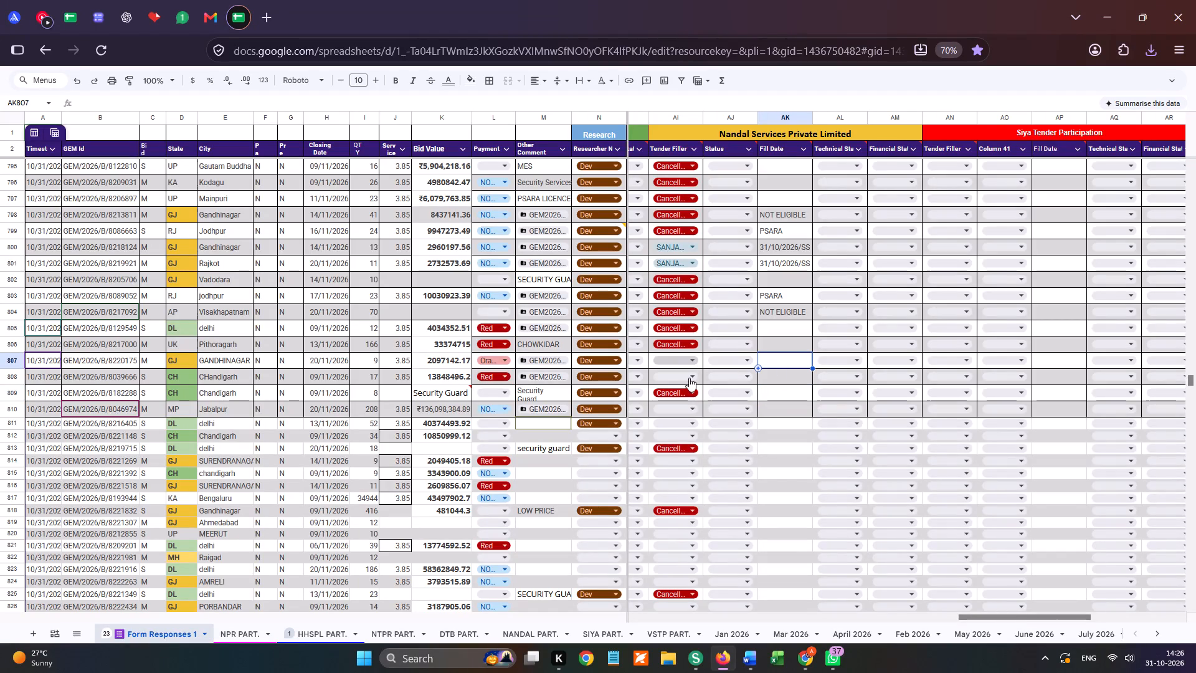
left_click(689, 378)
Copy the GeM ID GEM/2026/B/8220175 from the Gandhinagar bid row.
left_click(12, 361)
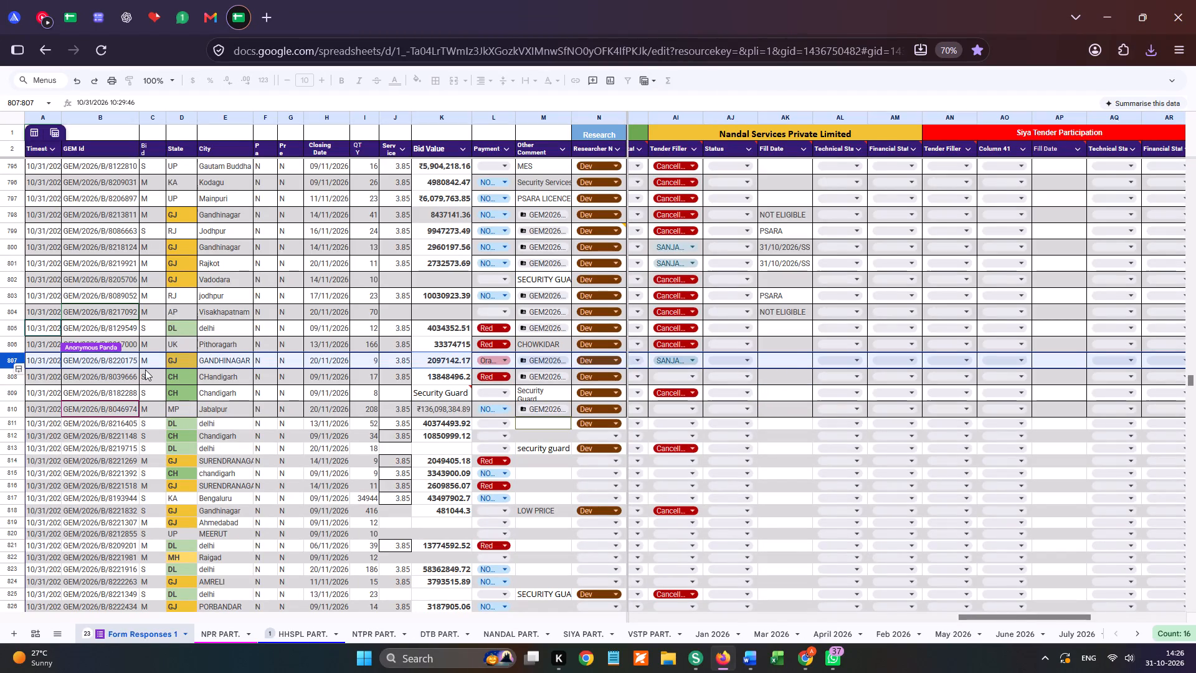
left_click(126, 362)
key("ctrl+c")
key("ctrl+c")
key("ctrl+c")
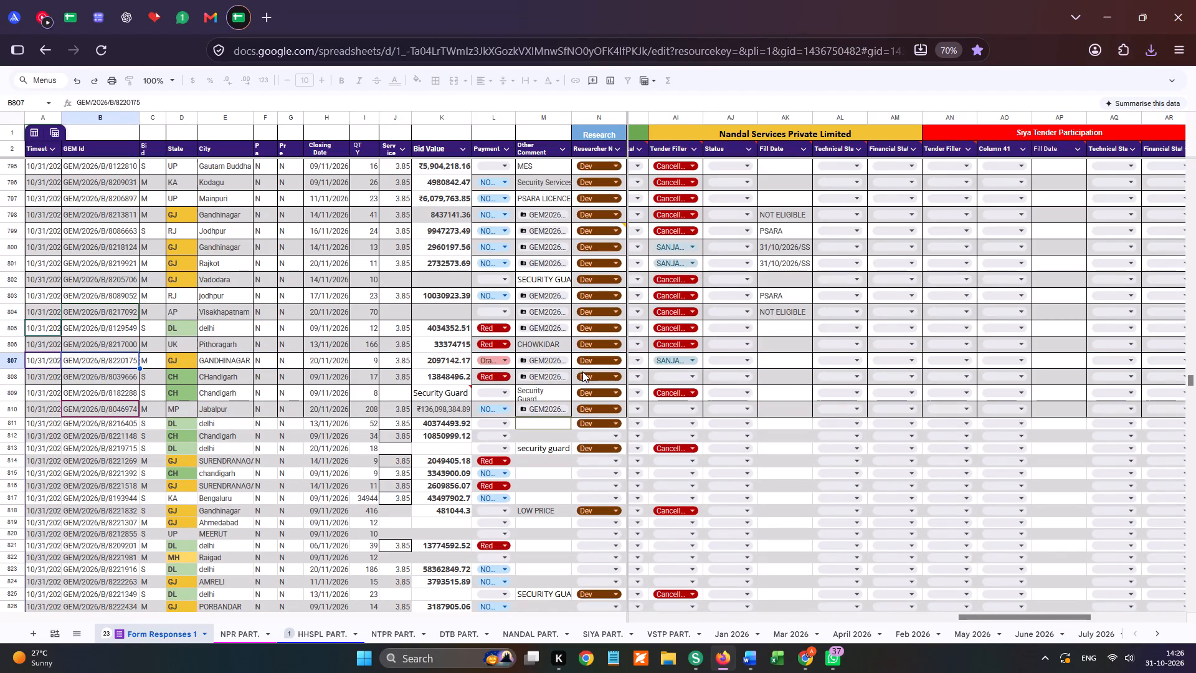
Open the linked Drive folder GEM2026B8220175 for the Gandhinagar bid and switch to Chrome.
left_click(593, 382)
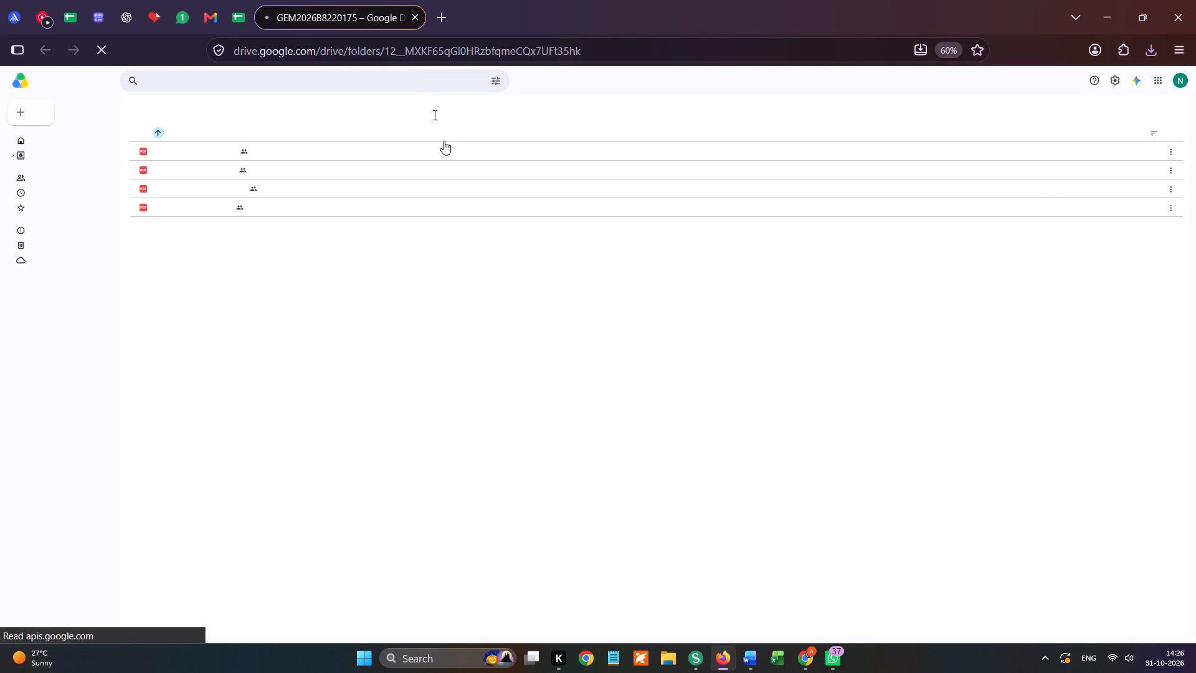
left_click(805, 658)
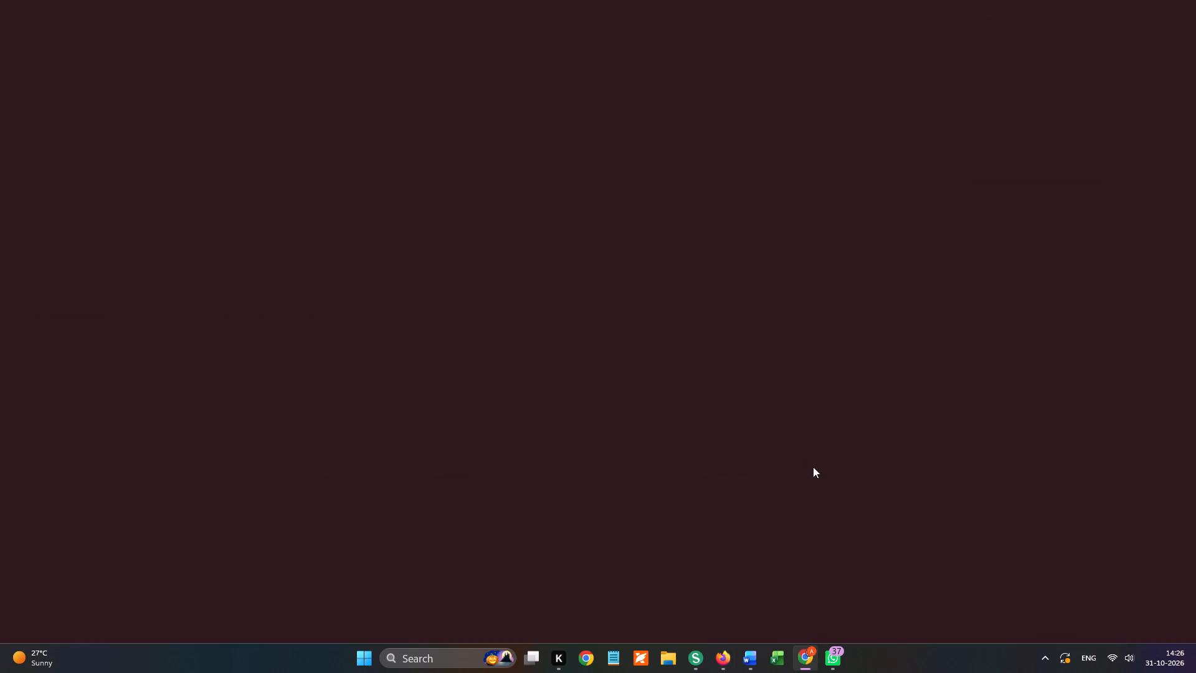
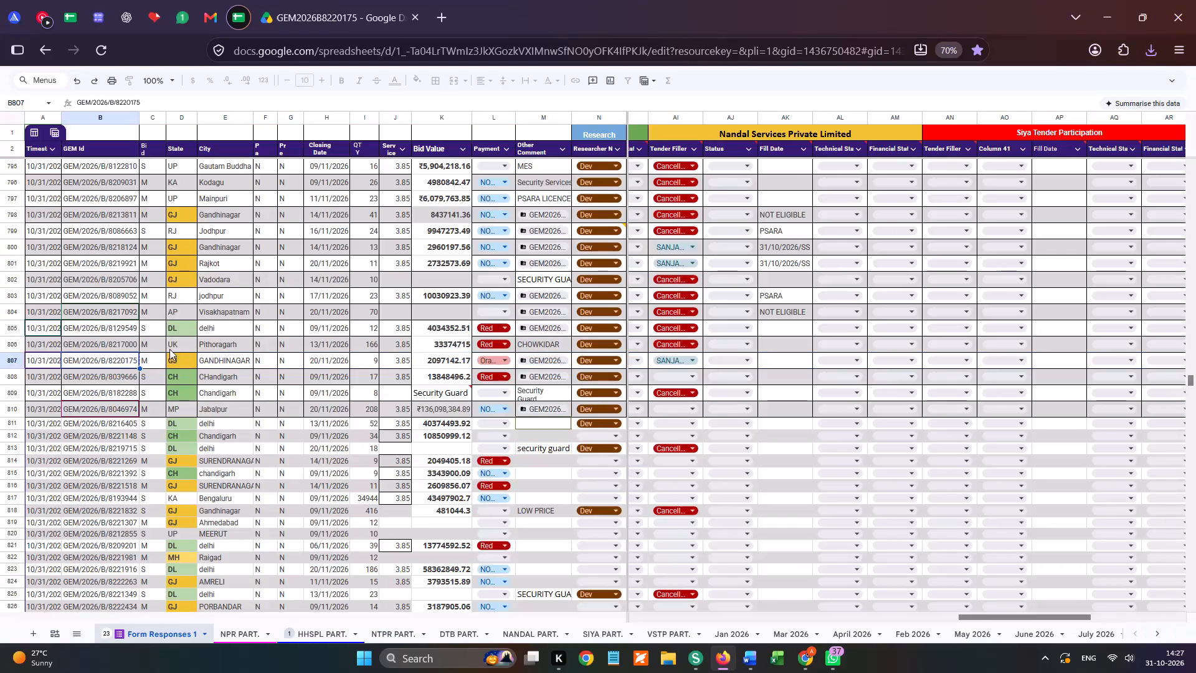
Switch to Chrome, find GEM/2026/B/8220175 in the GeM bid list with Exact Bid Search, and open its participation.
key("alt+Tab")
left_click(883, 119)
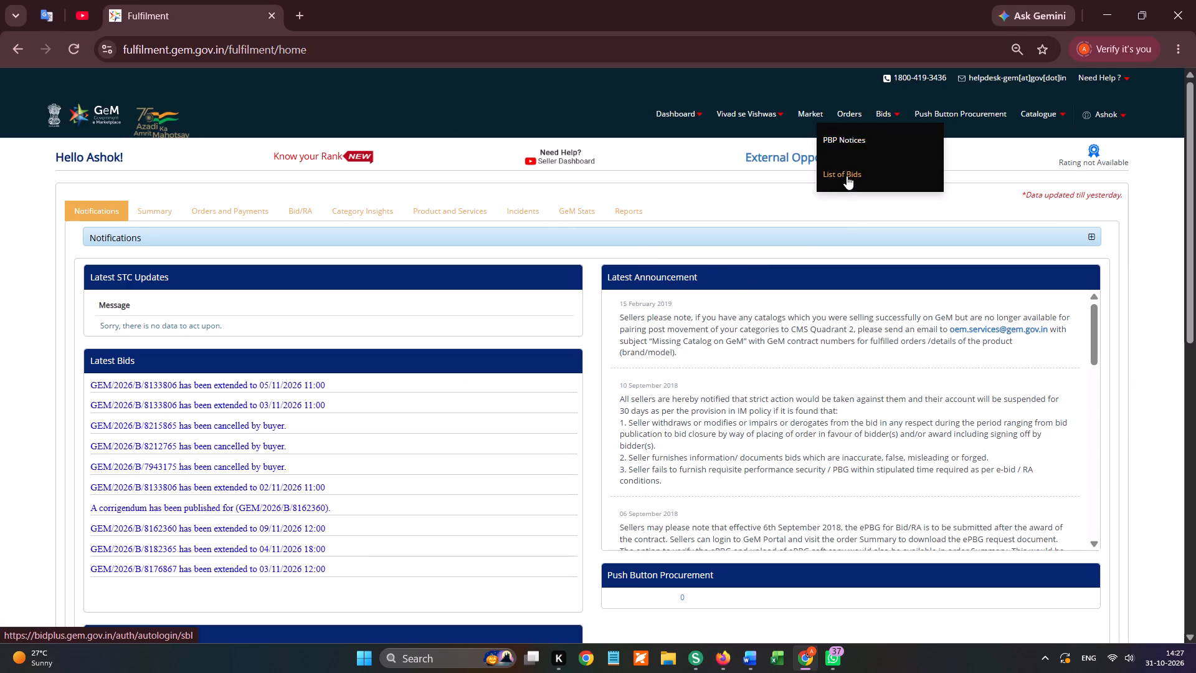
left_click(847, 176)
left_click(796, 180, "ctrl")
key("ctrl+v")
left_click(711, 173)
left_click(751, 232)
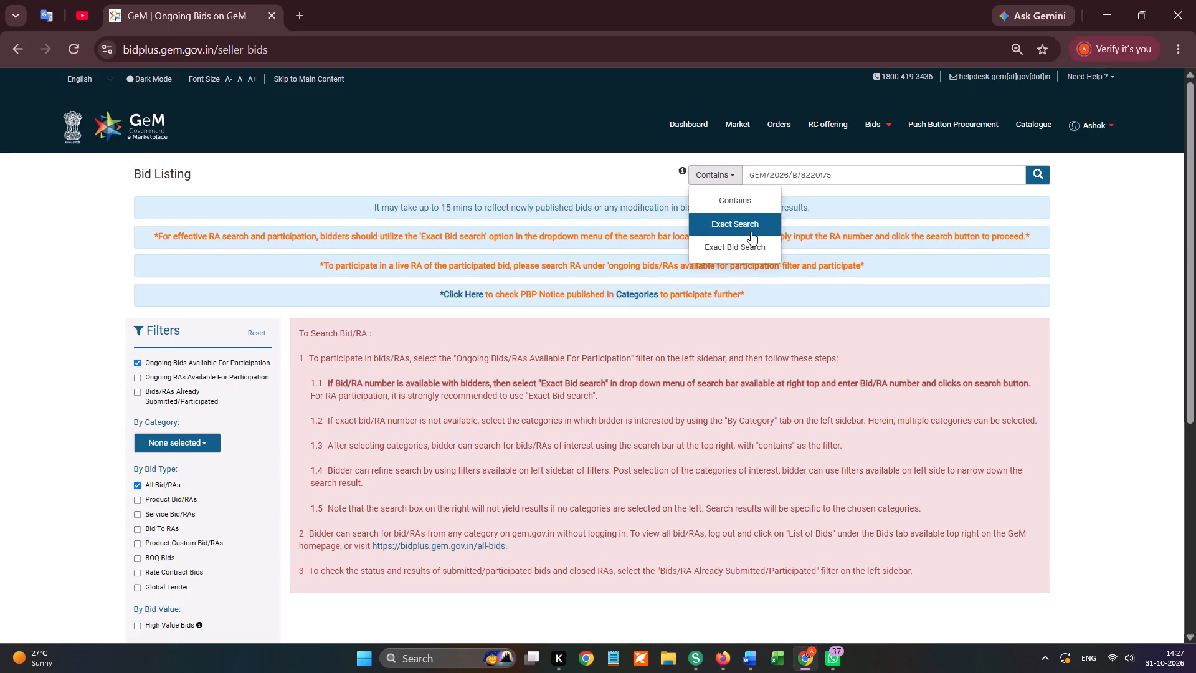
left_click(736, 174)
left_click(747, 252)
left_click(1037, 178)
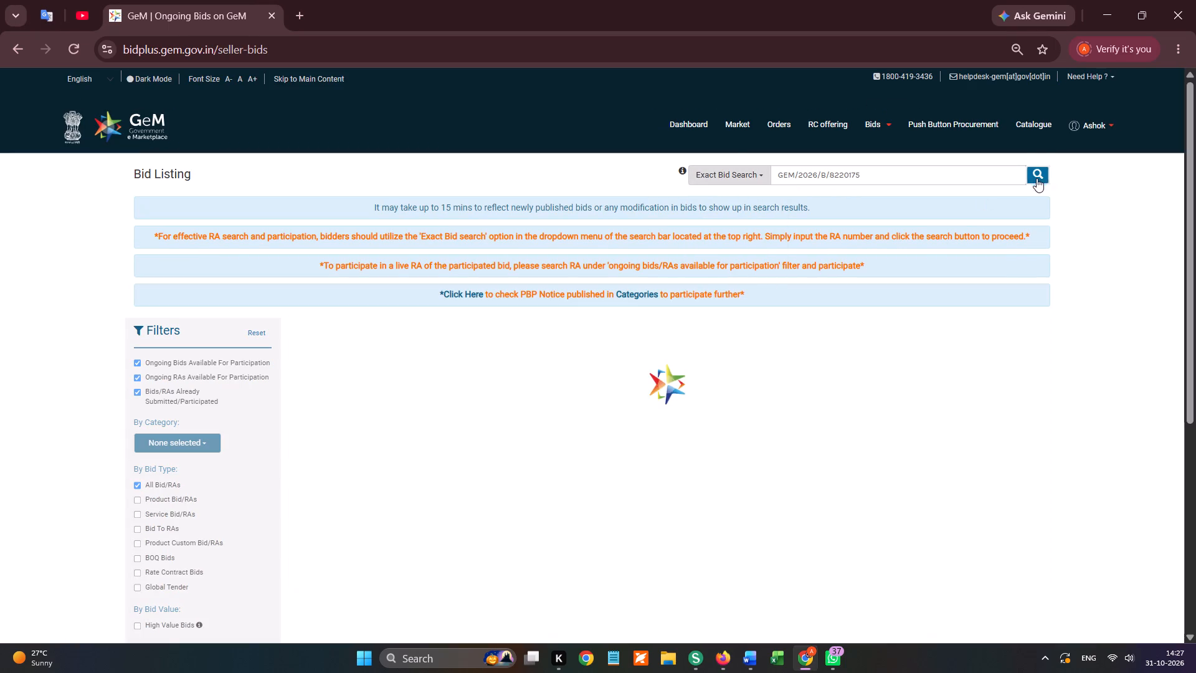
left_click(995, 454)
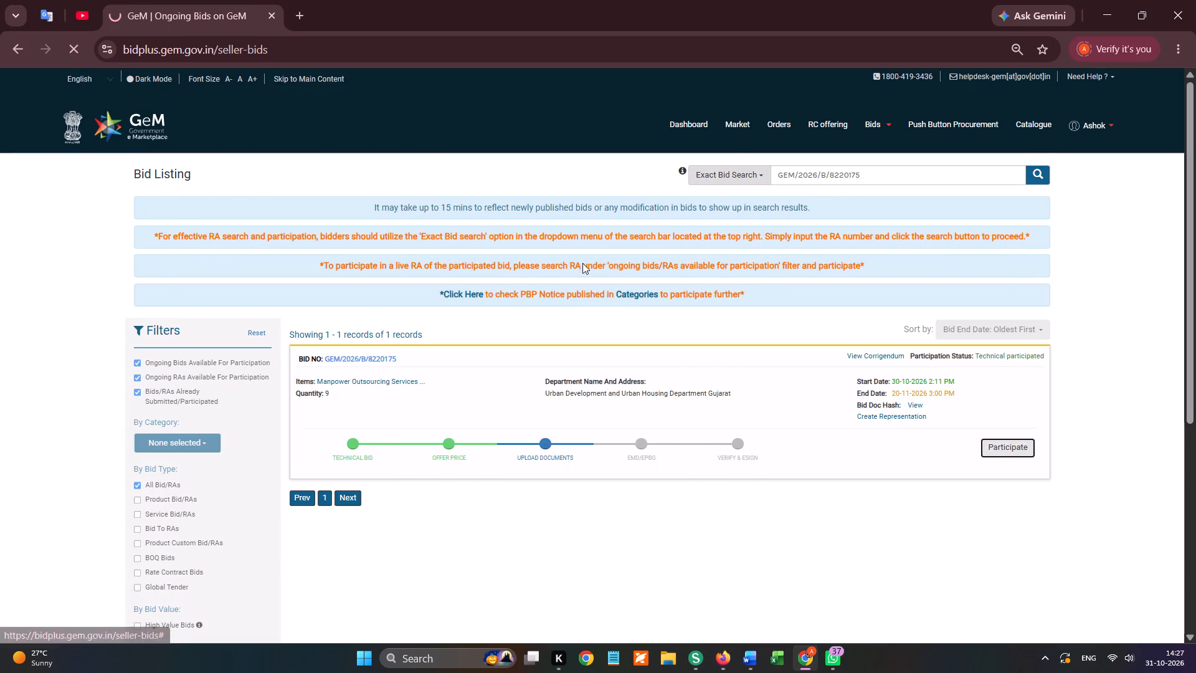
Upload experience-criteria-nandal for the first bid document and turnover-certificate-nandal for the second, from the Gem Bid Documents - Nandal folder.
left_click(700, 309)
left_click(696, 323)
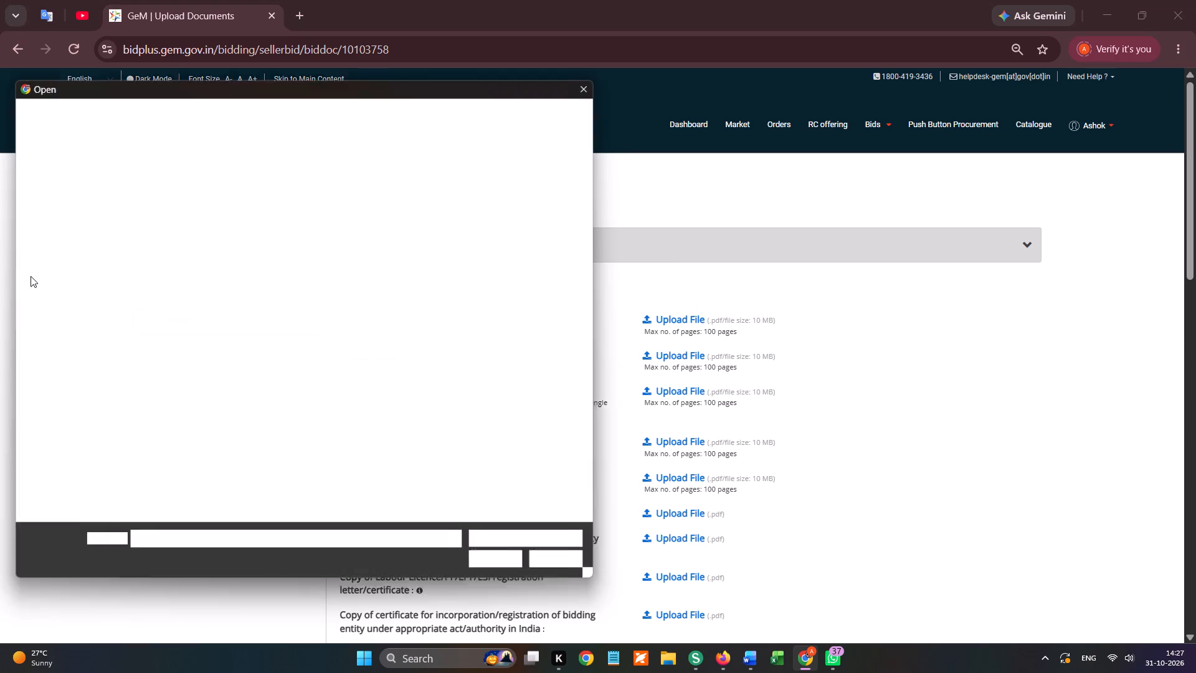
scroll(24, 265, "up", 6)
left_click(82, 244)
double_click(169, 450)
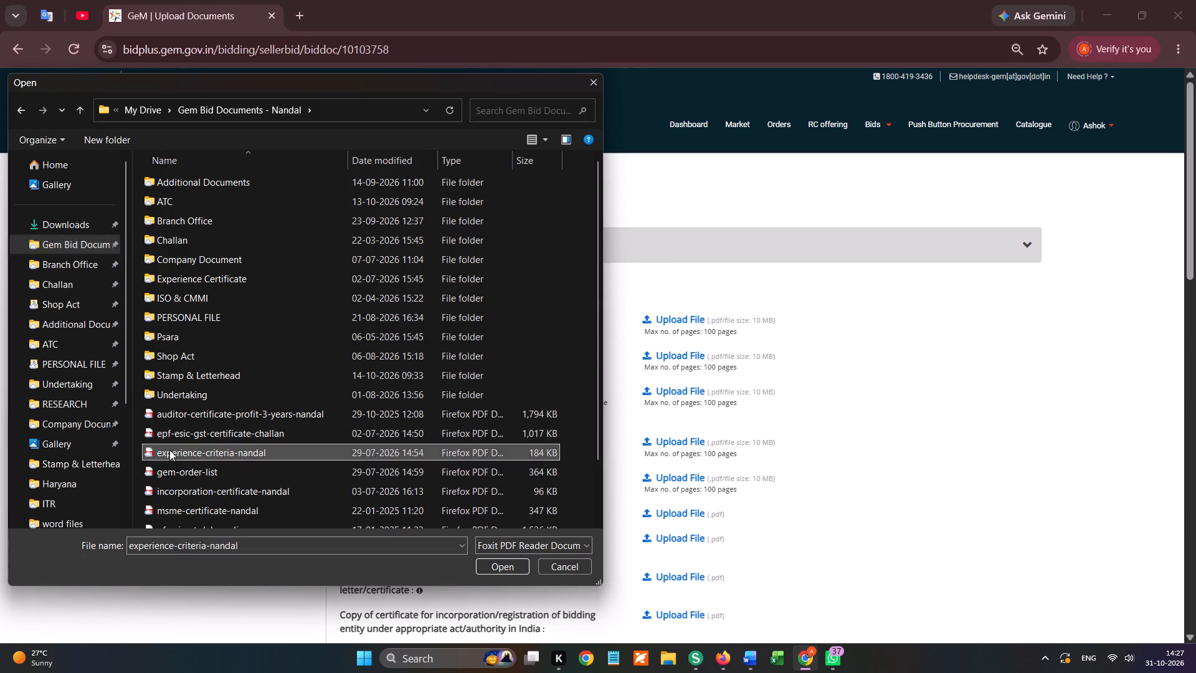
left_click(684, 367)
scroll(381, 444, "down", 4)
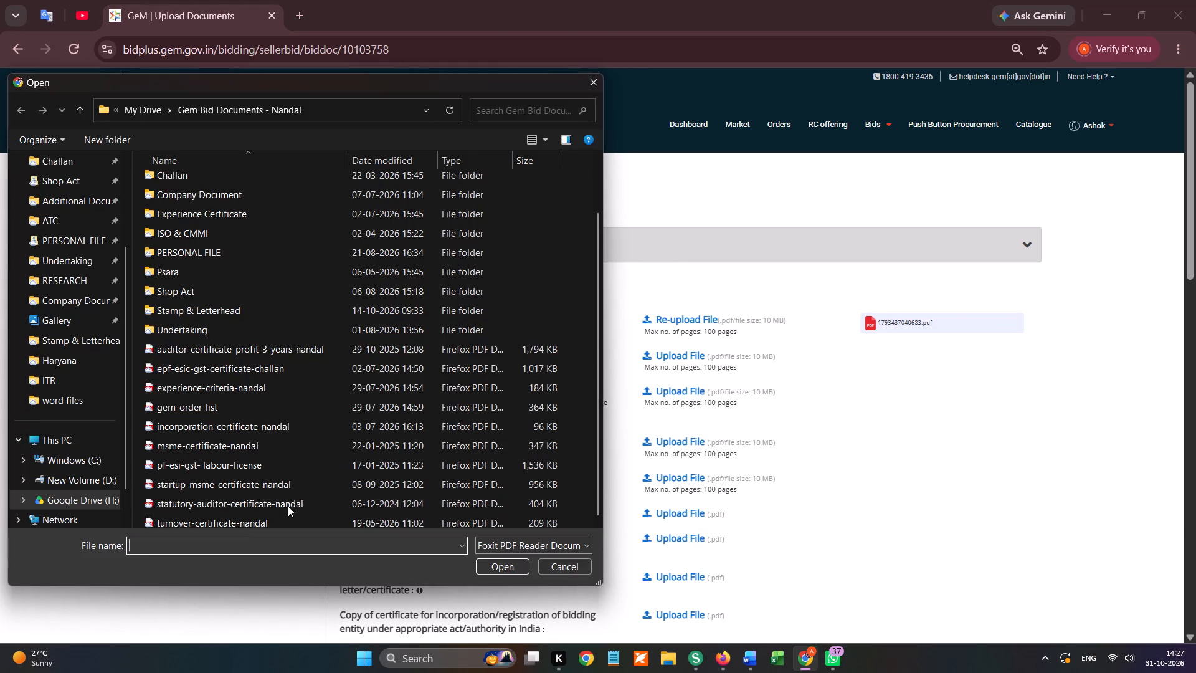
double_click(239, 518)
left_click(689, 392)
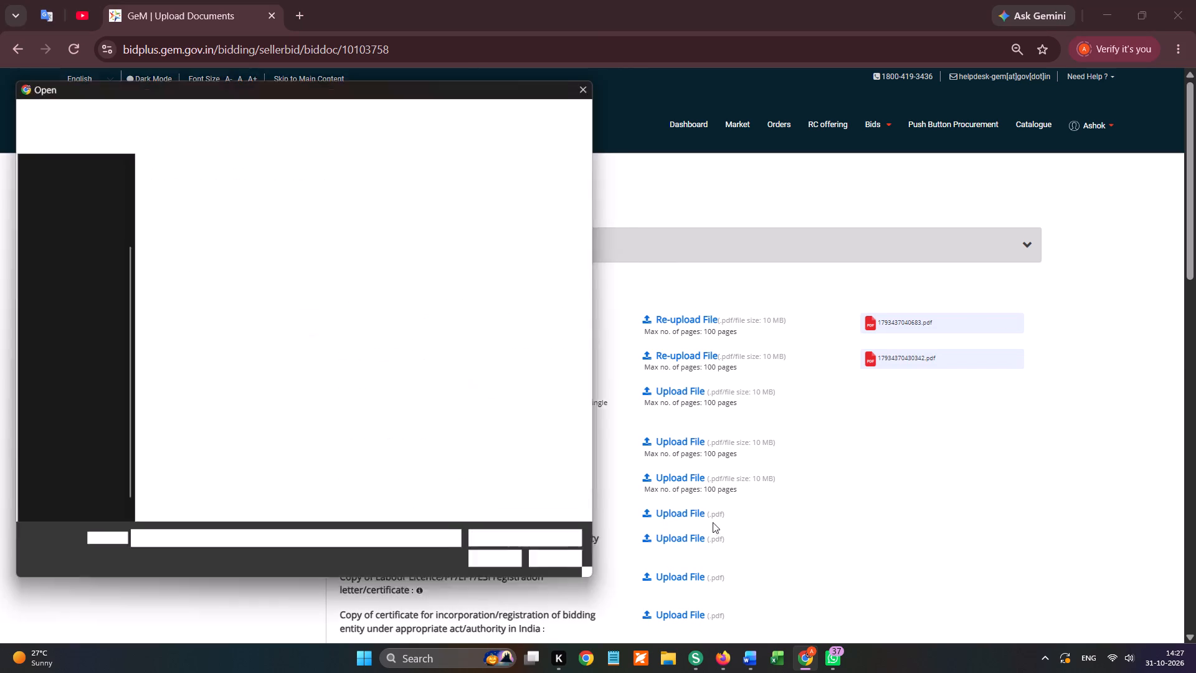
left_click(577, 570)
Switch to Firefox and download MINIMUM WAGES 012.pdf and SCOPE OF WORK 01.pdf from the GEM2026B8220175 Drive folder.
key("alt+Tab")
left_click(344, 12)
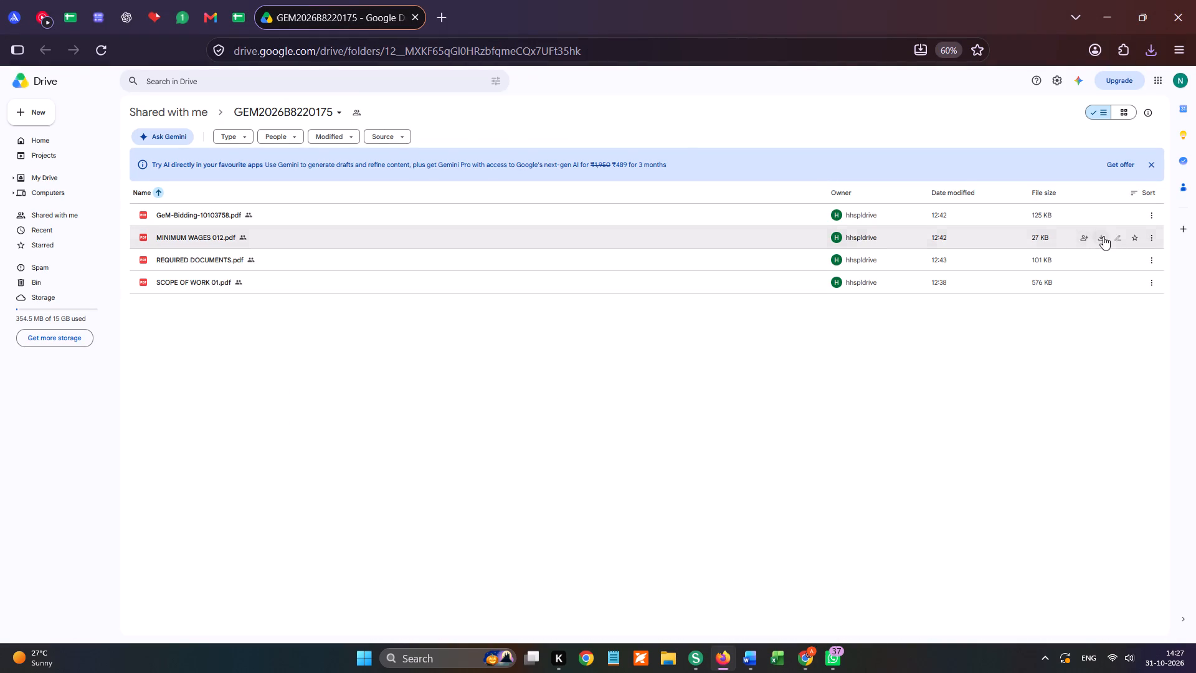
left_click(1103, 236)
left_click(1098, 279)
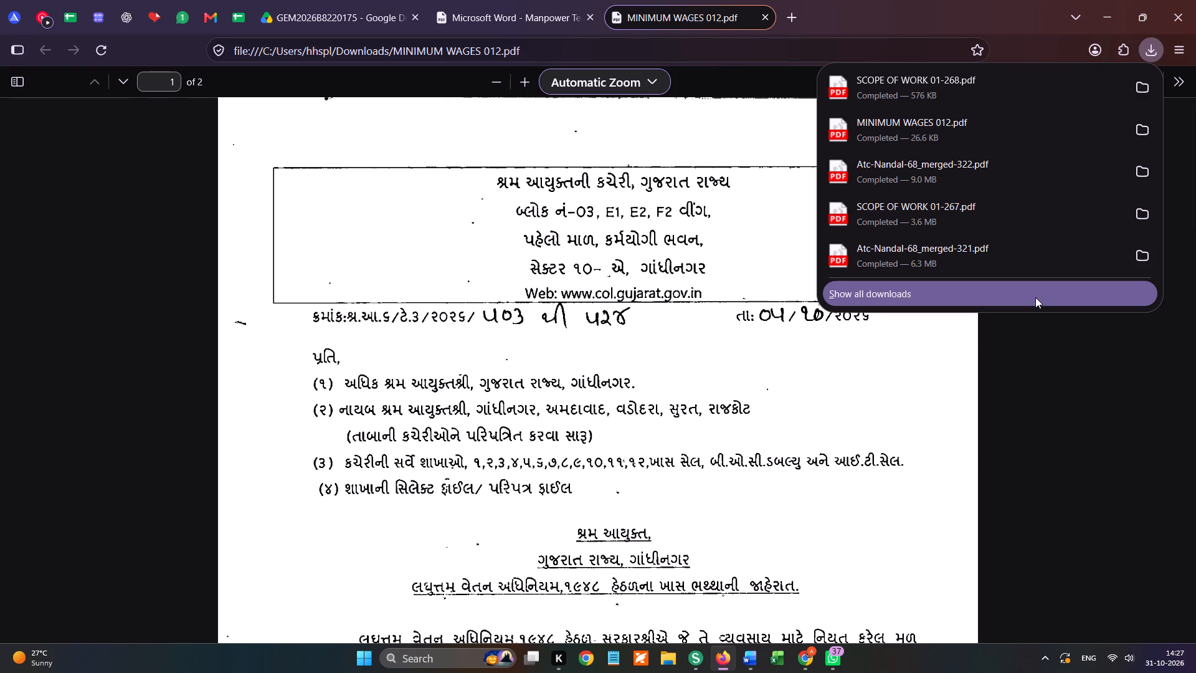
right_click_drag(1037, 296, 1051, 290)
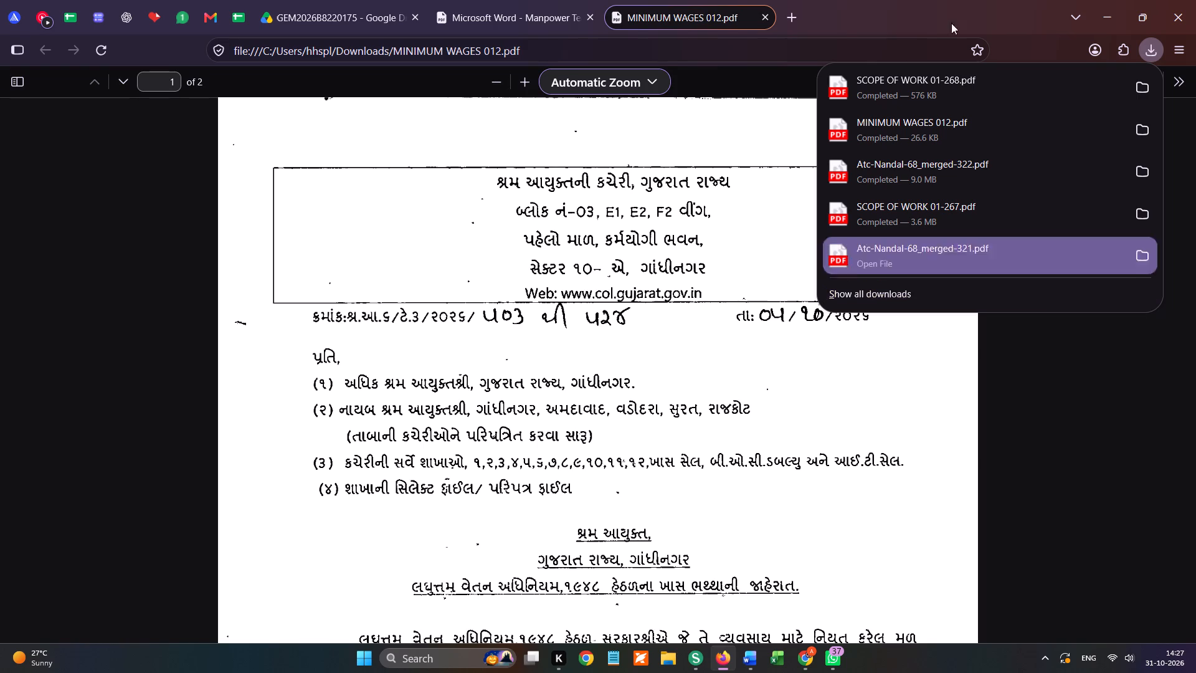
left_click(519, 12)
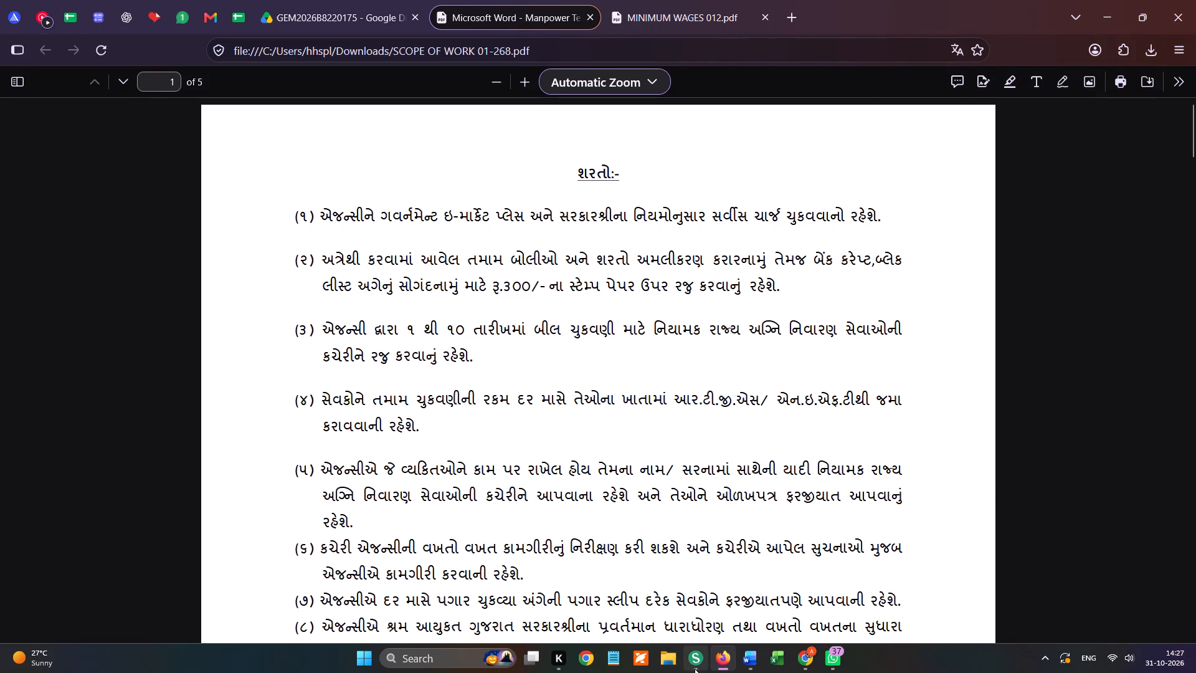
Switch to Sejda PDF Desktop and load MINIMUM WAGES 012 and SCOPE OF WORK 01-268 from Downloads for merging.
left_click(695, 669)
left_click(744, 198)
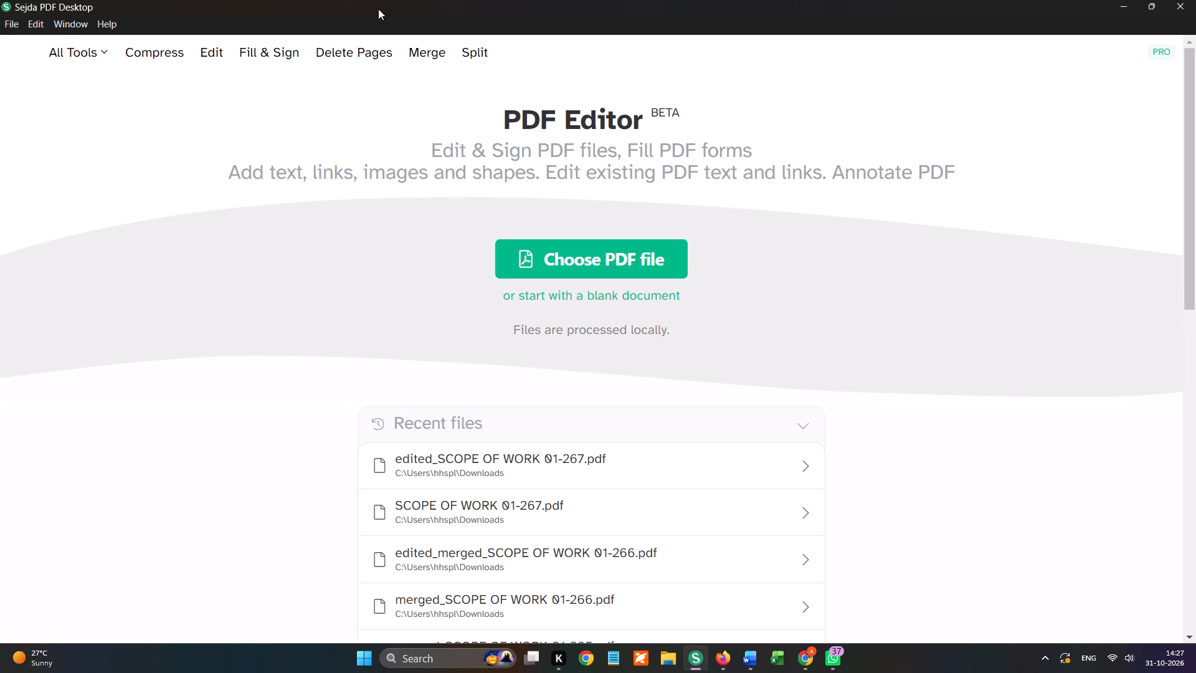
left_click(417, 50)
left_click(617, 269)
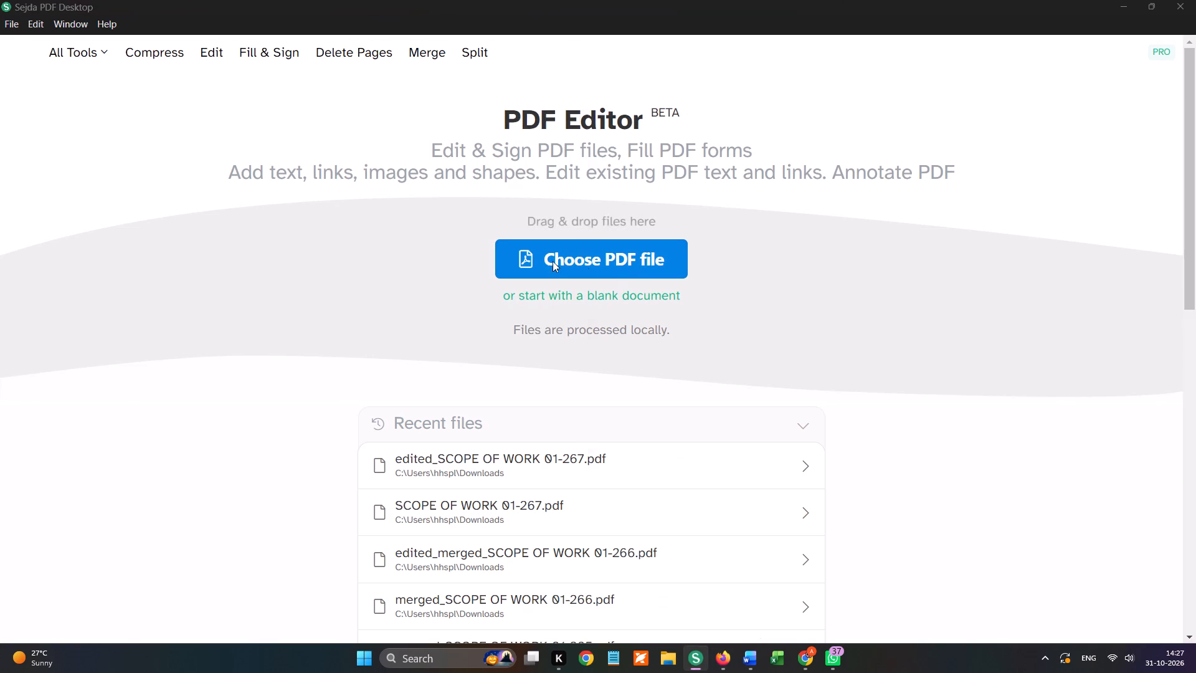
left_click(593, 520)
left_click(436, 58)
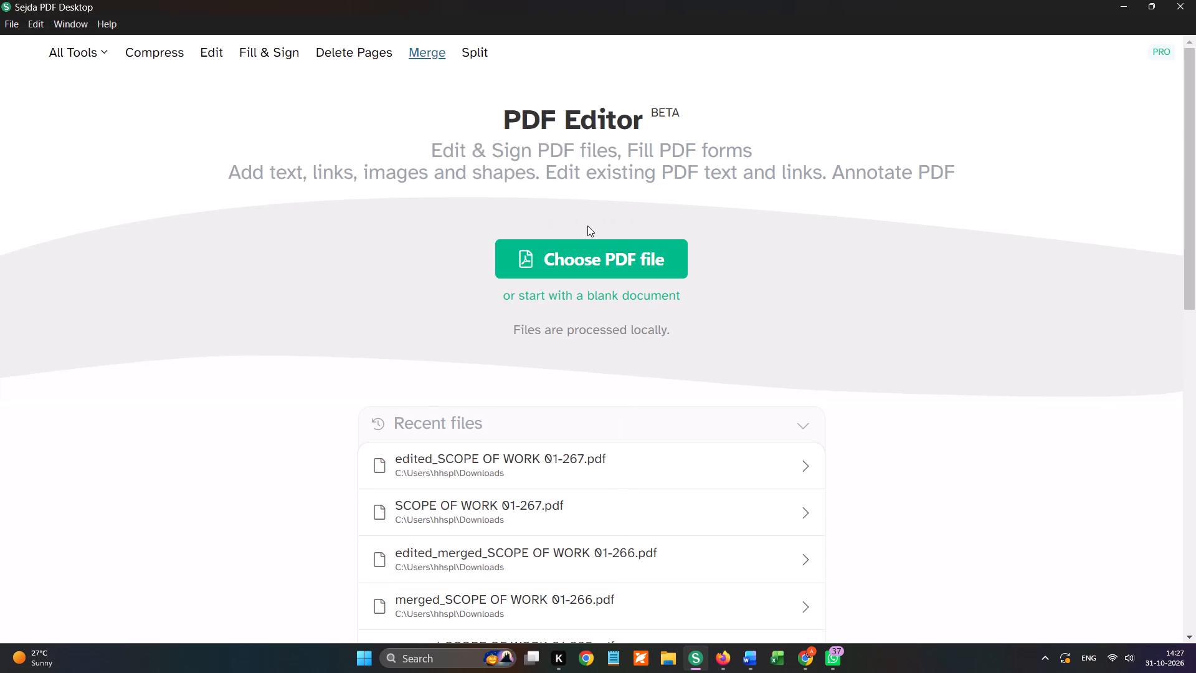
left_click(598, 244)
scroll(49, 188, "up", 5)
left_click(67, 171)
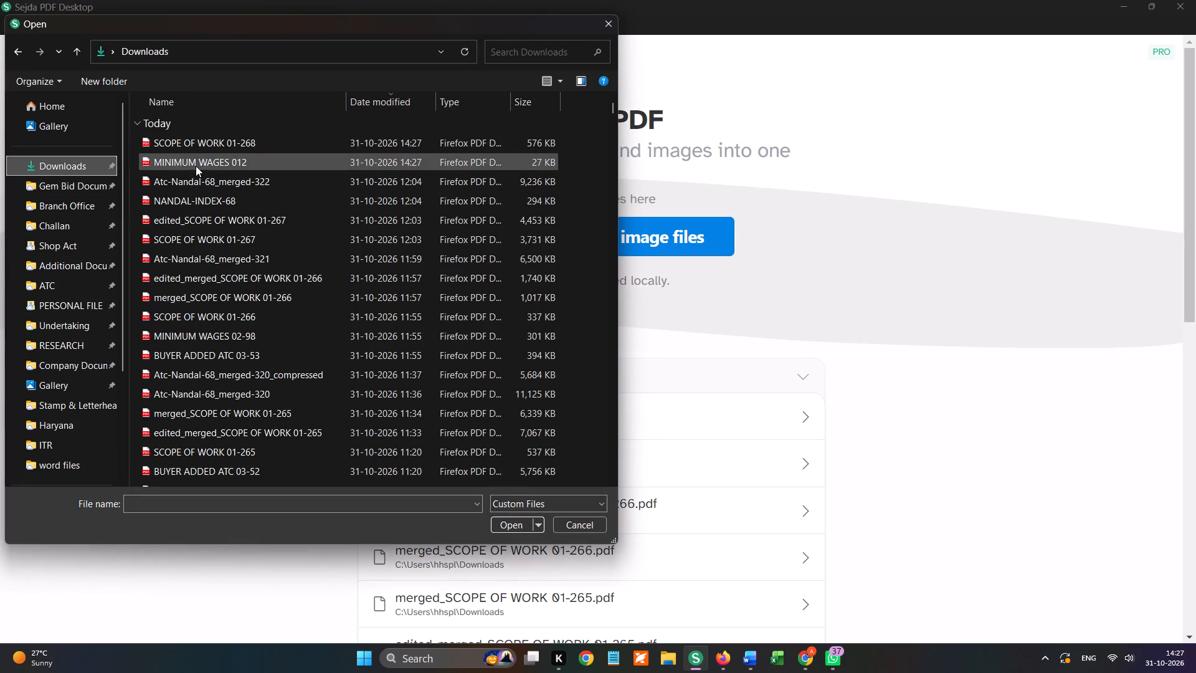
left_click(196, 163)
left_click(194, 141, "ctrl")
left_click(498, 522)
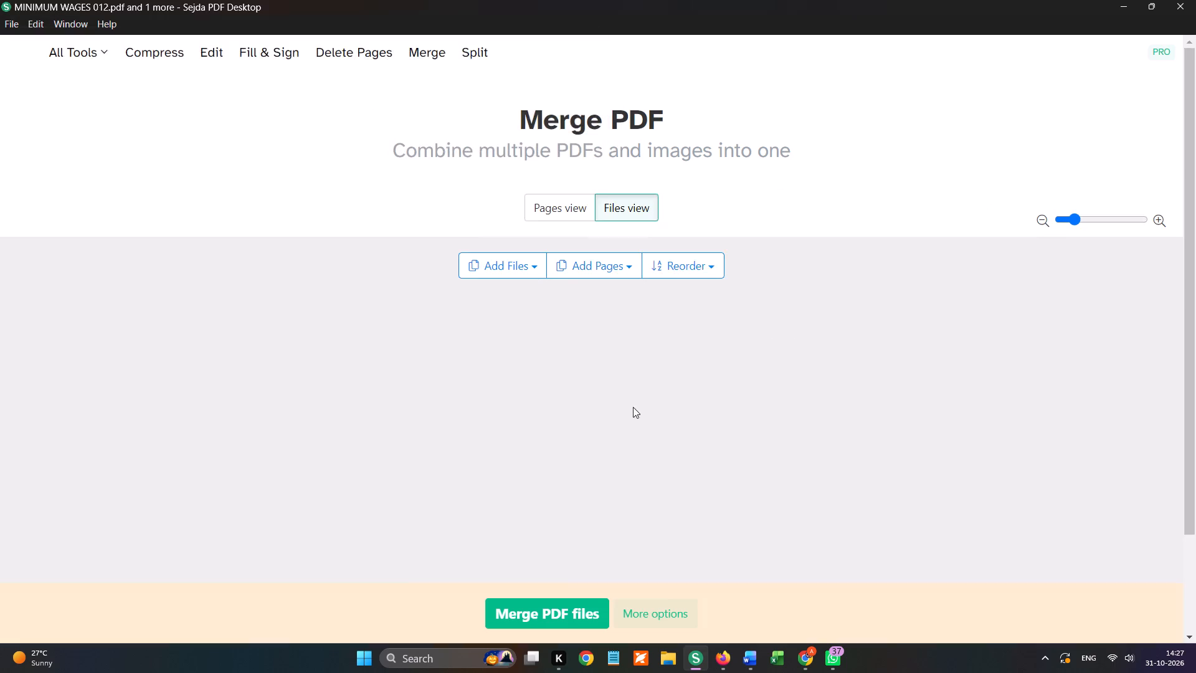
Place SCOPE OF WORK 01-268 before MINIMUM WAGES 012, merge them, and save merged_SCOPE OF WORK 01-268 in Downloads.
left_click_drag(674, 306, 415, 242)
left_click(529, 605)
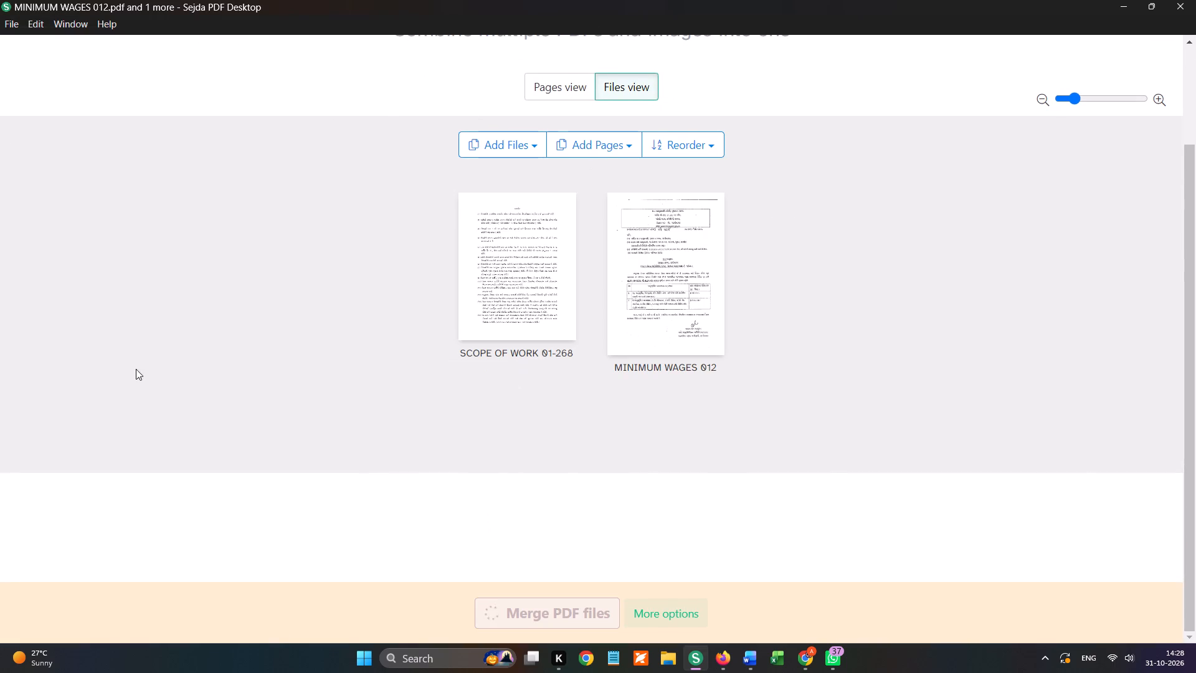
scroll(51, 199, "up", 5)
left_click(45, 172)
left_click(526, 533)
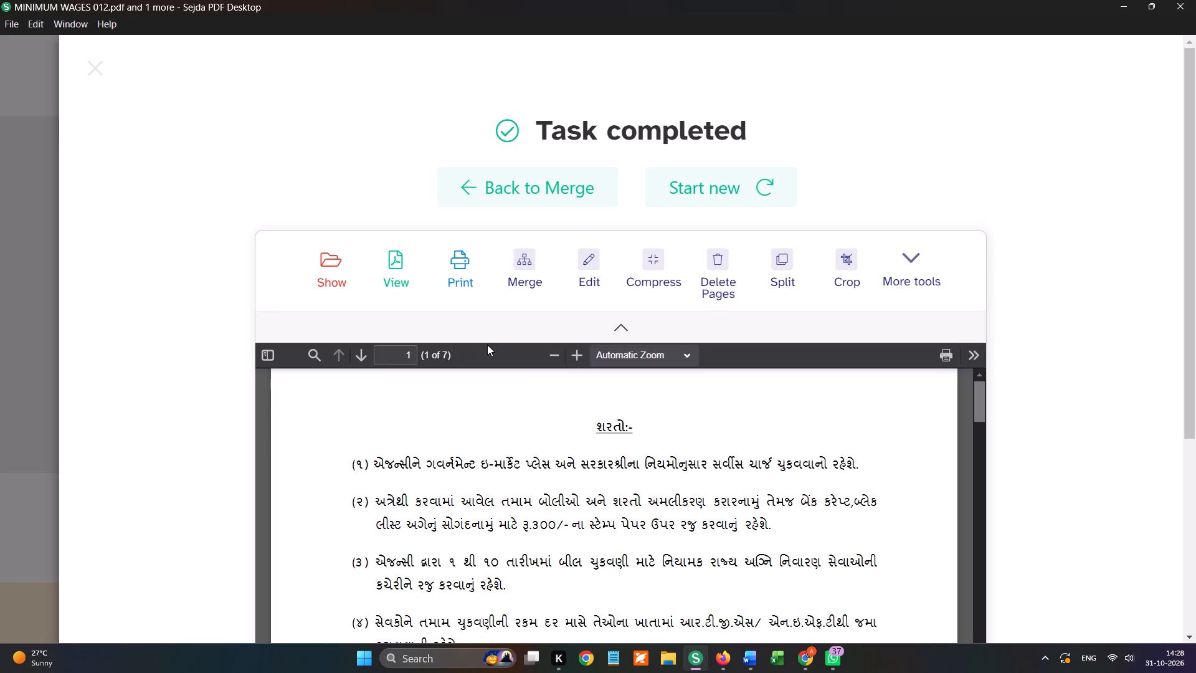
Edit the merged PDF and place the Nandal Services director's signature at the bottom of page 1, repeated on all pages.
left_click(602, 271)
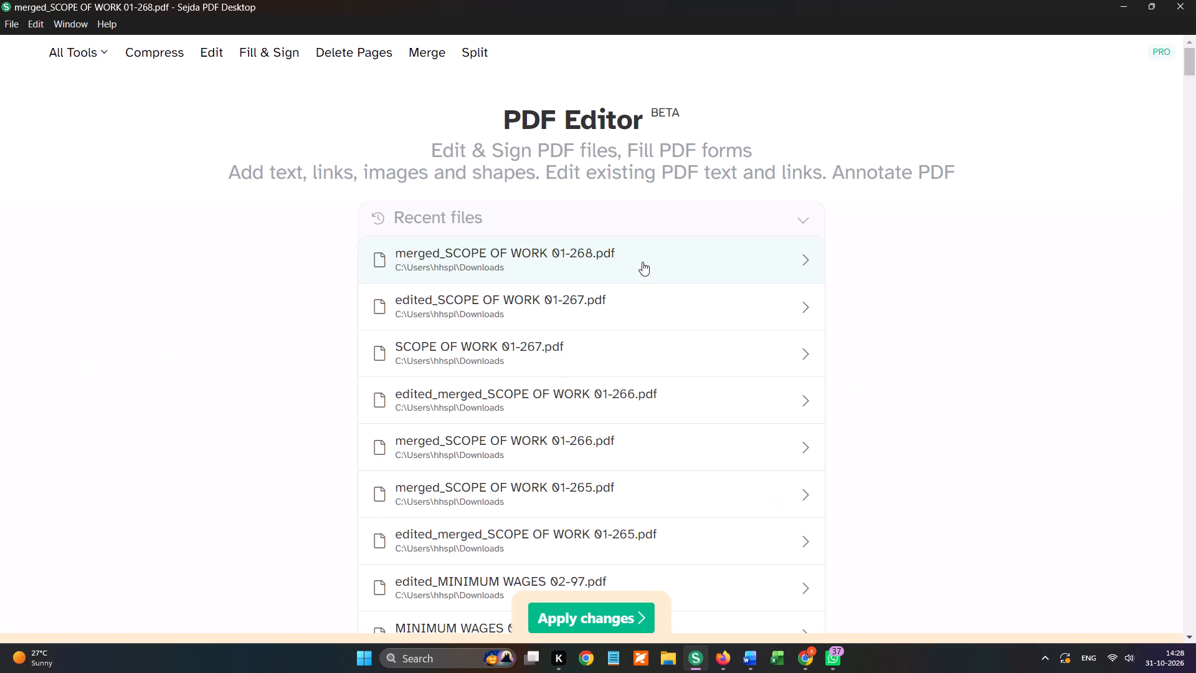
scroll(537, 351, "down", 6)
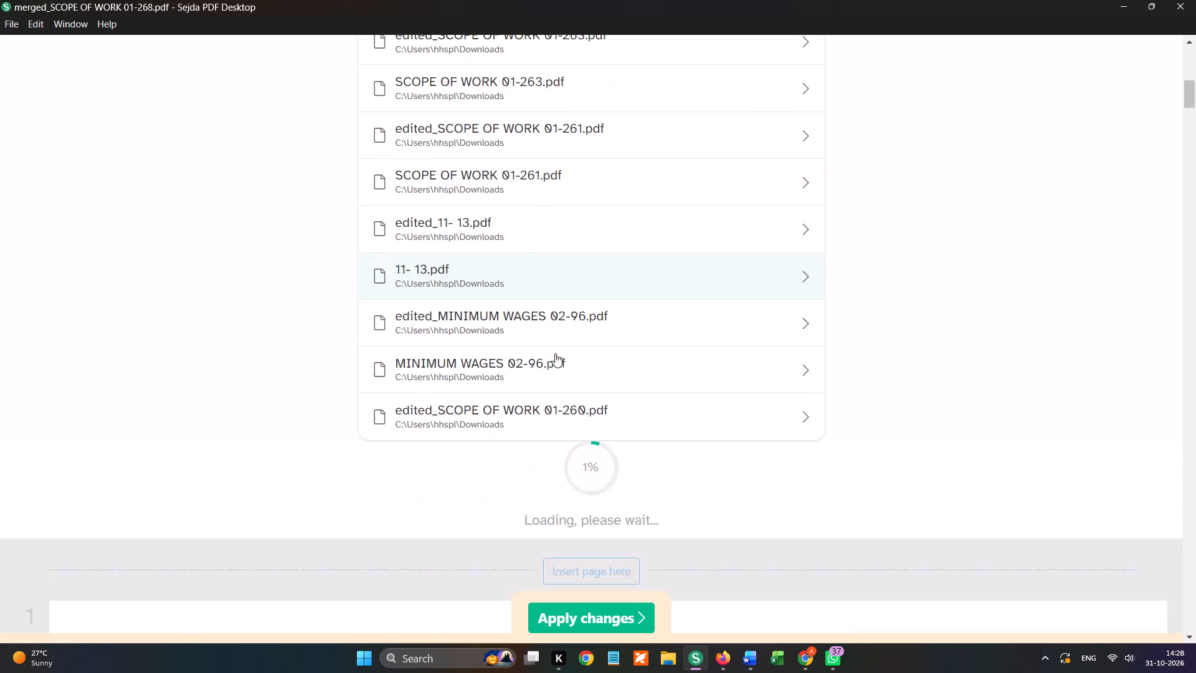
left_click(561, 58)
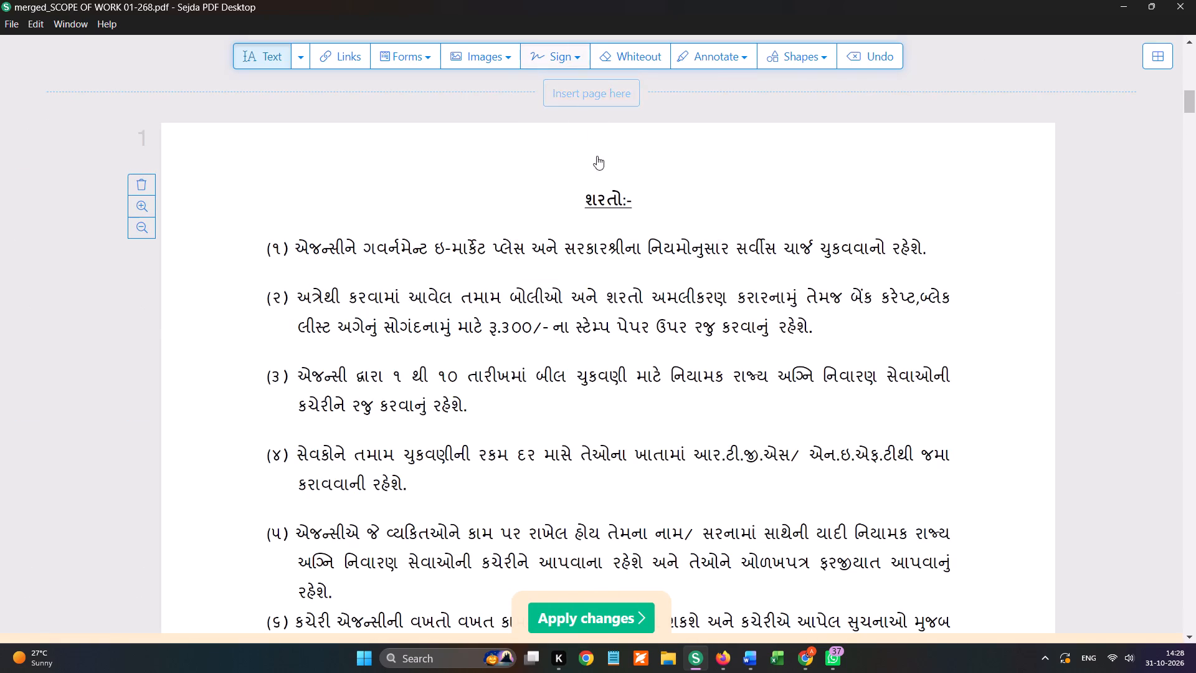
left_click(607, 196)
scroll(604, 244, "down", 5)
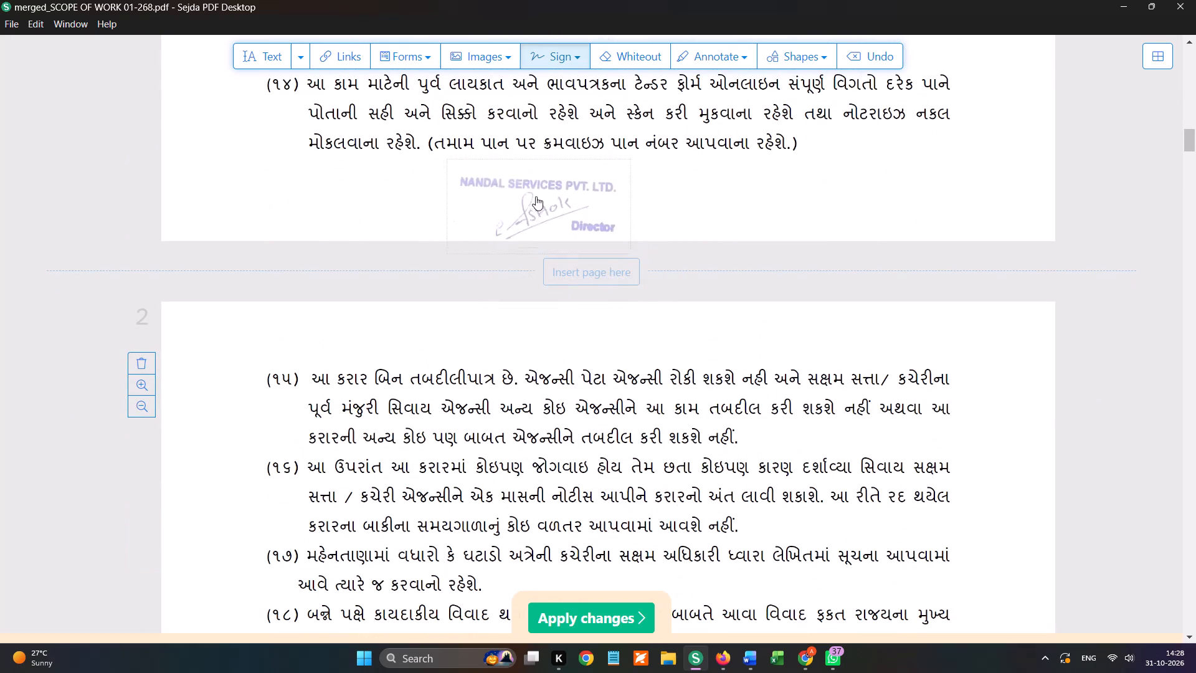
left_click(536, 191)
left_click(486, 125)
left_click(494, 165)
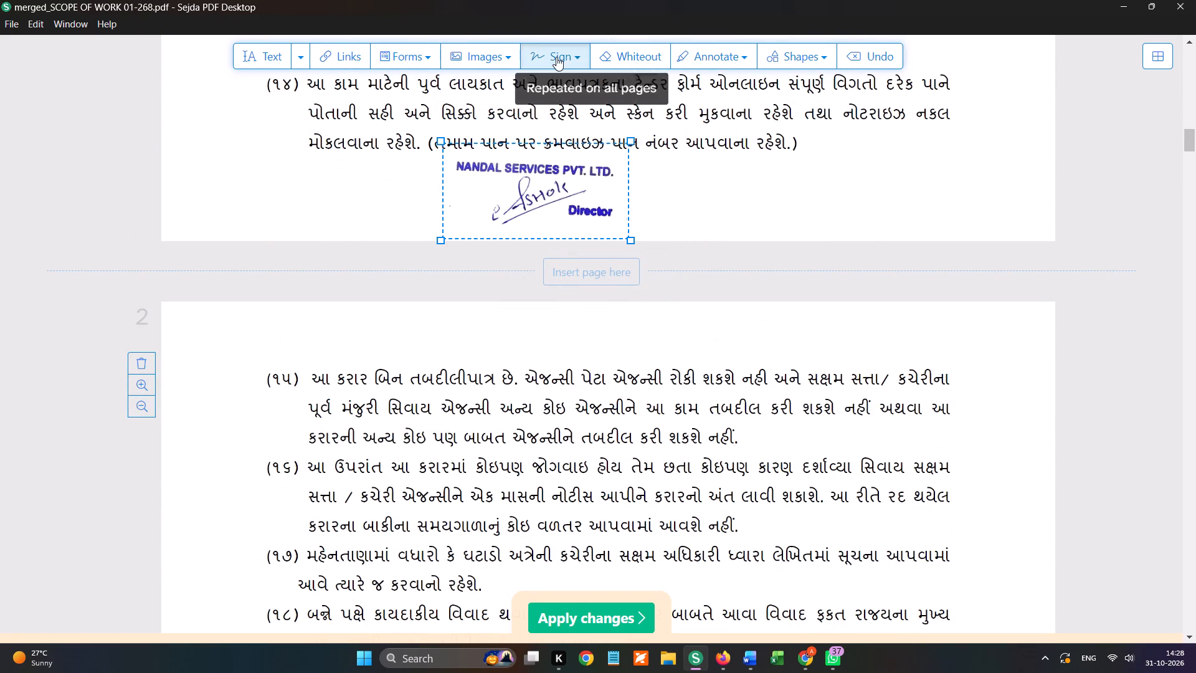
Place the round Nandal Services Delhi stamp beside the director's signature and repeat it on all pages.
left_click(556, 57)
left_click(599, 97)
left_click(692, 194)
left_click(694, 116)
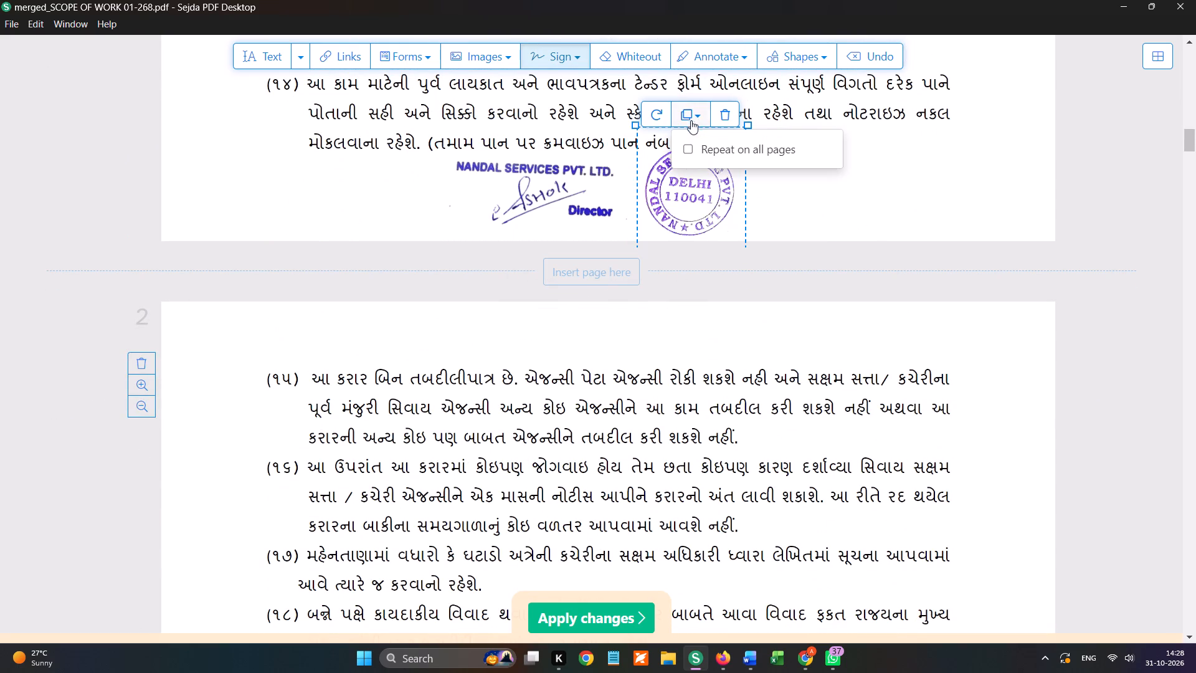
left_click(691, 148)
Check the signed and stamped pages and delete the blank last page of the merged PDF.
scroll(696, 173, "down", 12)
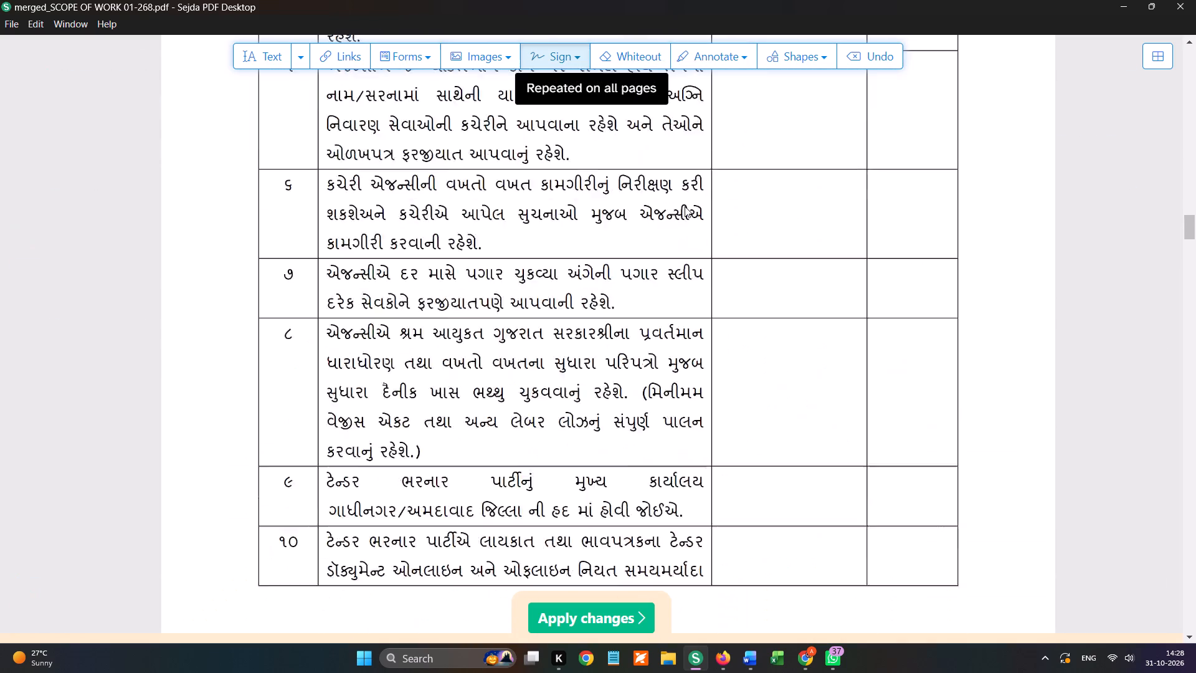
scroll(683, 217, "down", 12)
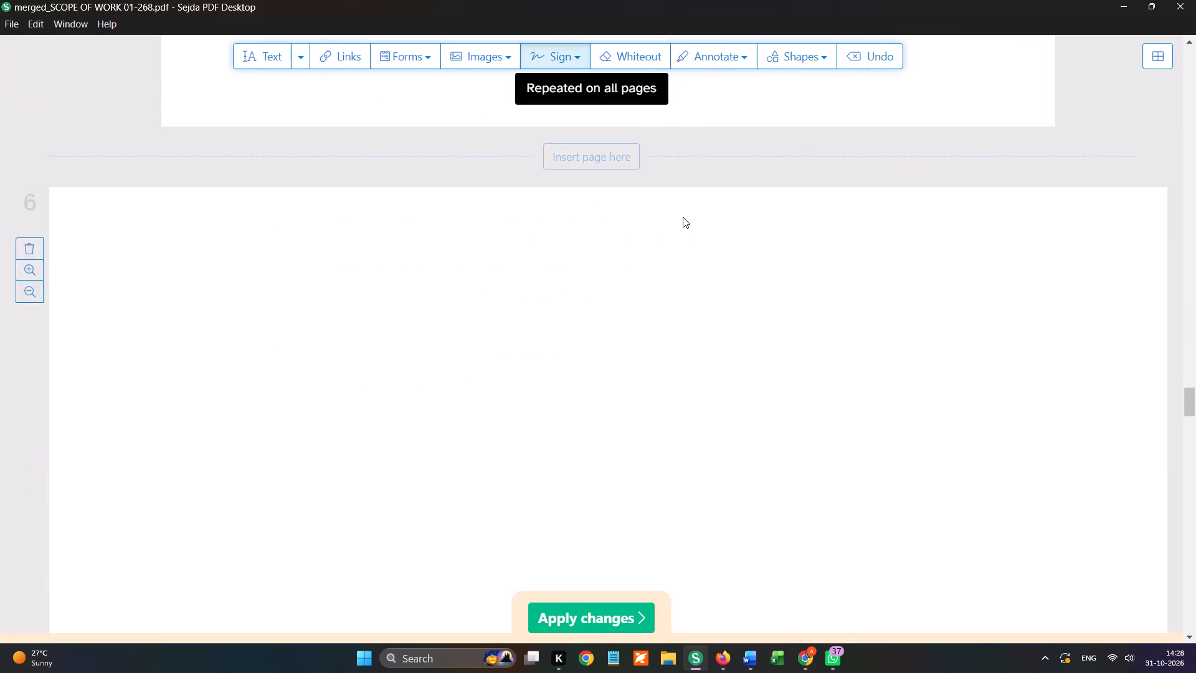
scroll(683, 217, "down", 12)
scroll(474, 222, "up", 4)
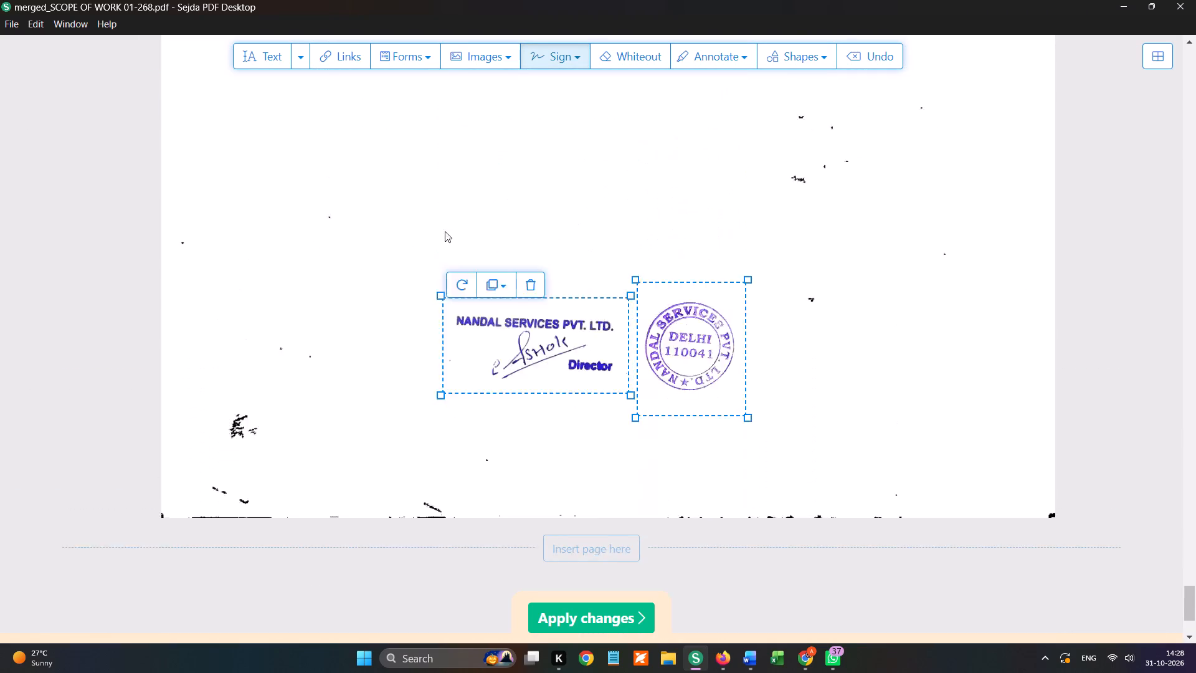
scroll(310, 239, "up", 1)
left_click(136, 167)
Apply the changes and save the signed PDF in Downloads as edited_merged_SCOPE OF WORK 01-268.
scroll(429, 320, "down", 2)
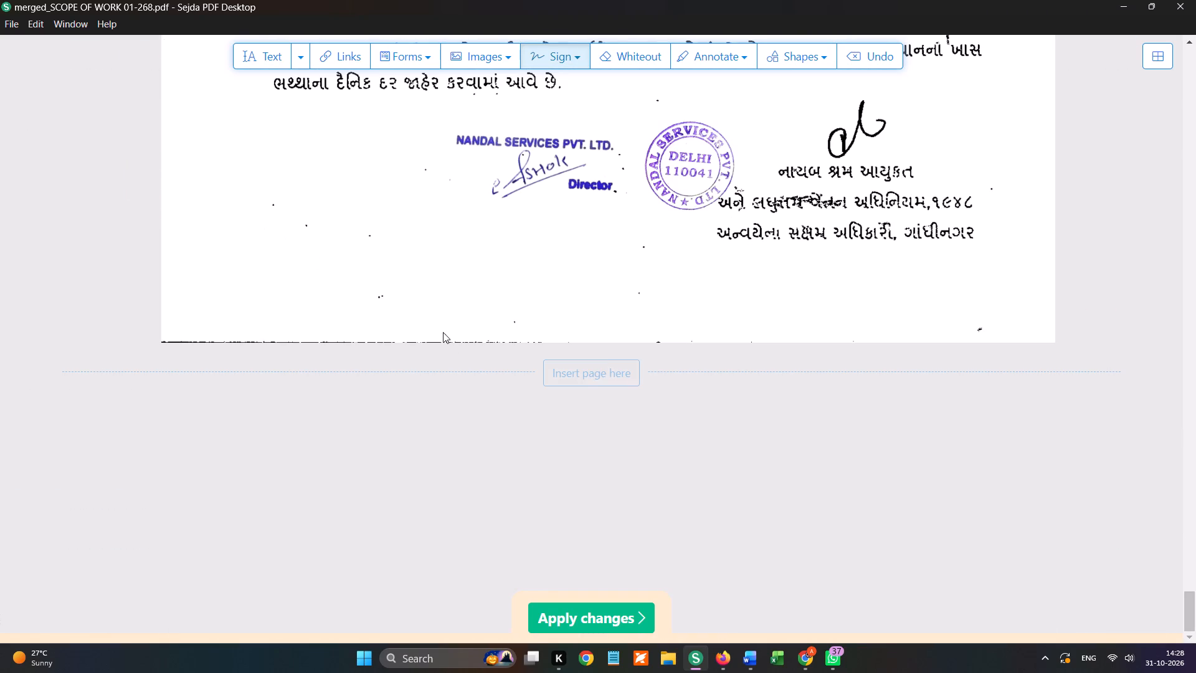
scroll(443, 332, "down", 4)
left_click(581, 613)
scroll(0, 143, "up", 5)
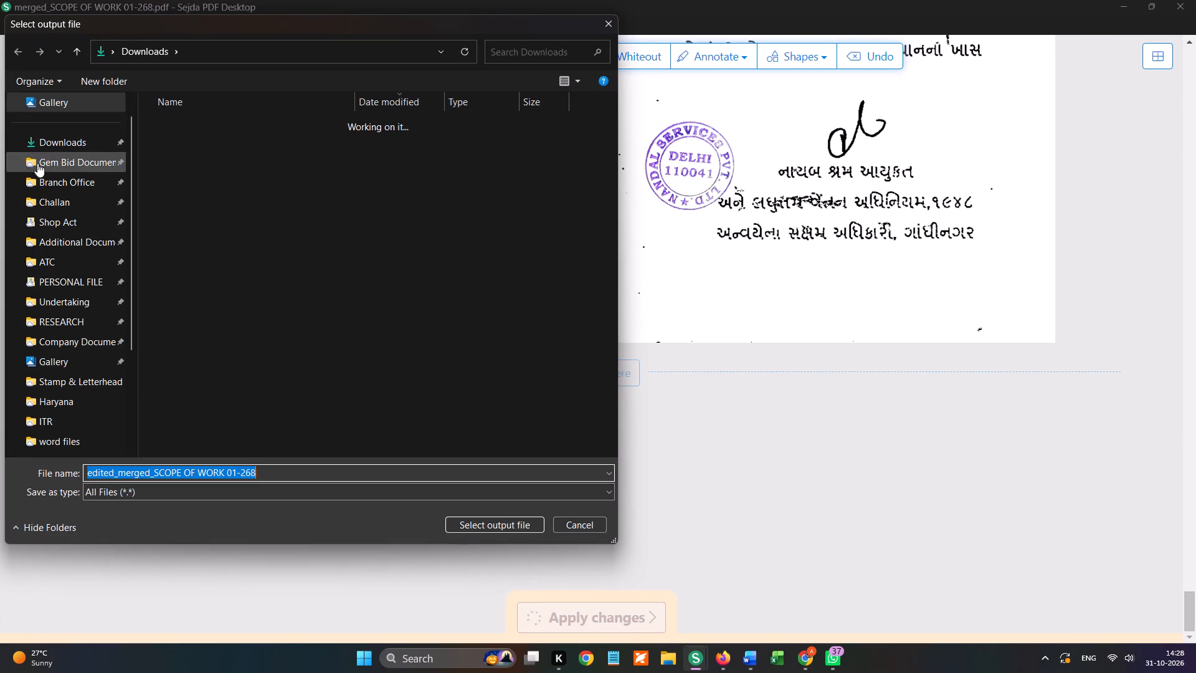
left_click(65, 147)
left_click(497, 531)
Switch to Firefox, start a new iLovePDF merge, and add edited_merged_SCOPE OF WORK 01-268 from Downloads.
left_click(720, 661)
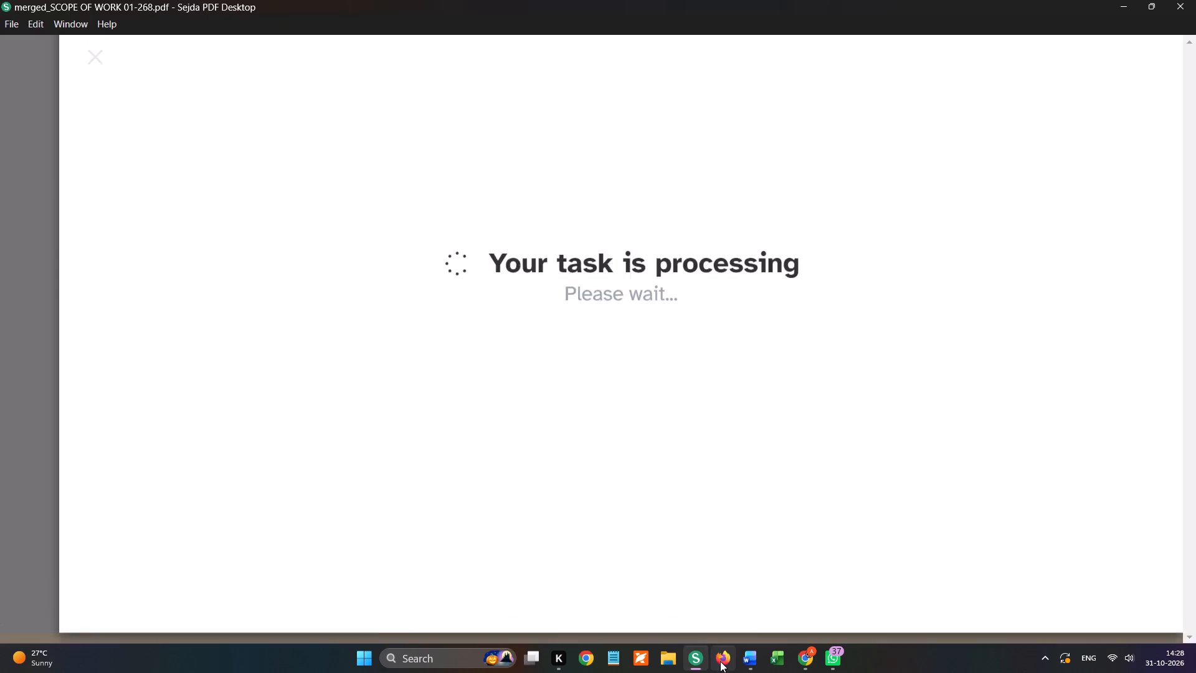
left_click(164, 0)
left_click(151, 88)
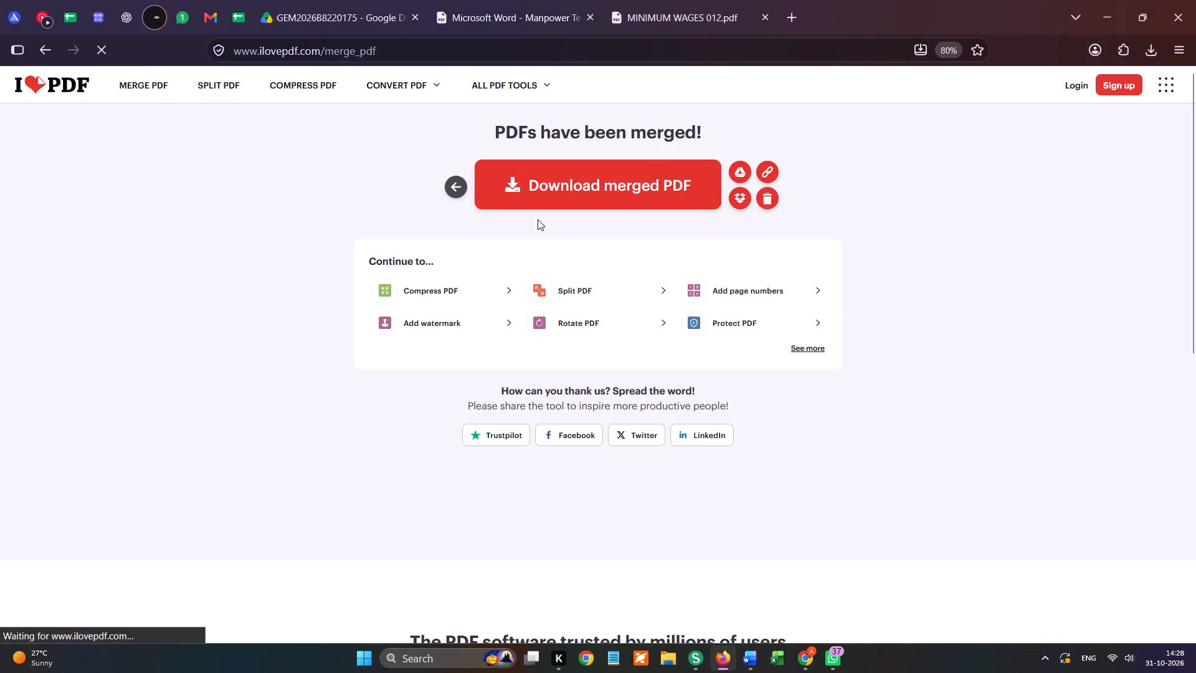
left_click(634, 237)
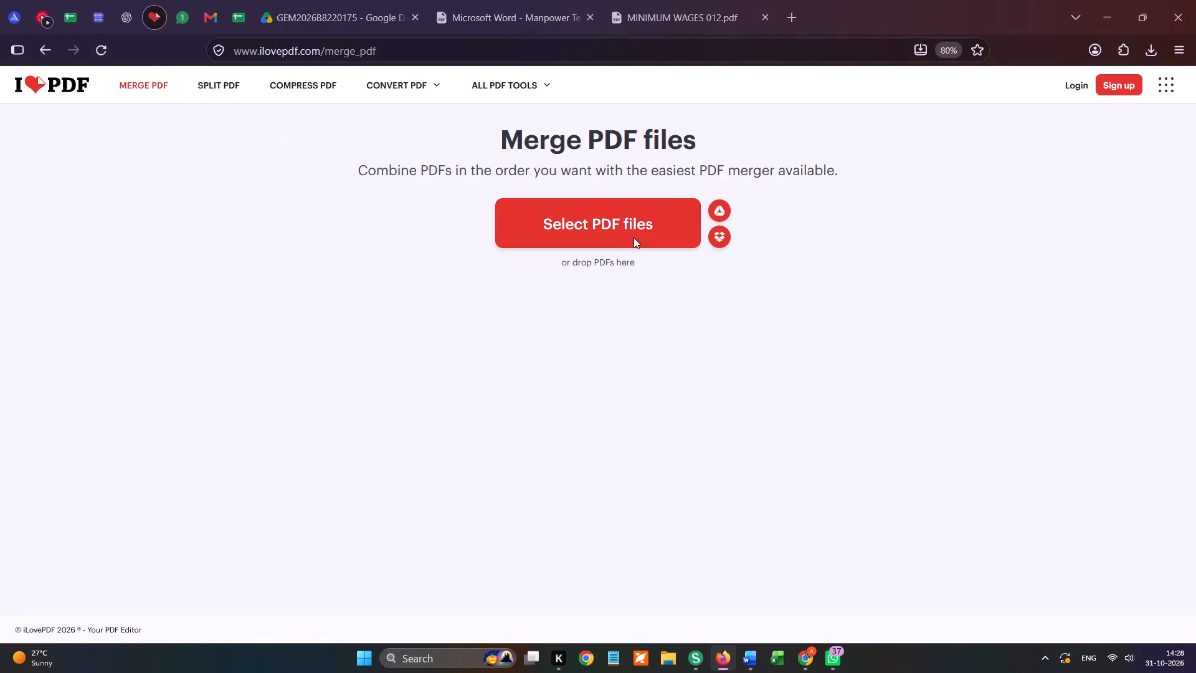
scroll(96, 160, "up", 2)
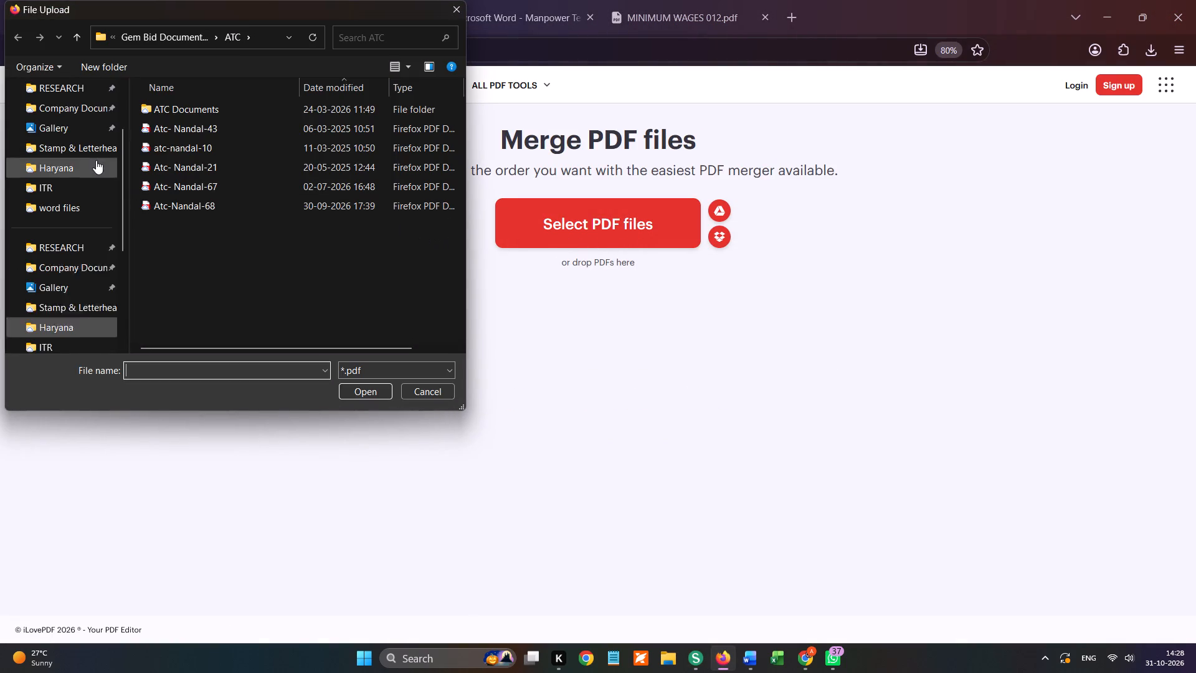
scroll(96, 160, "up", 3)
left_click(86, 156)
double_click(216, 133)
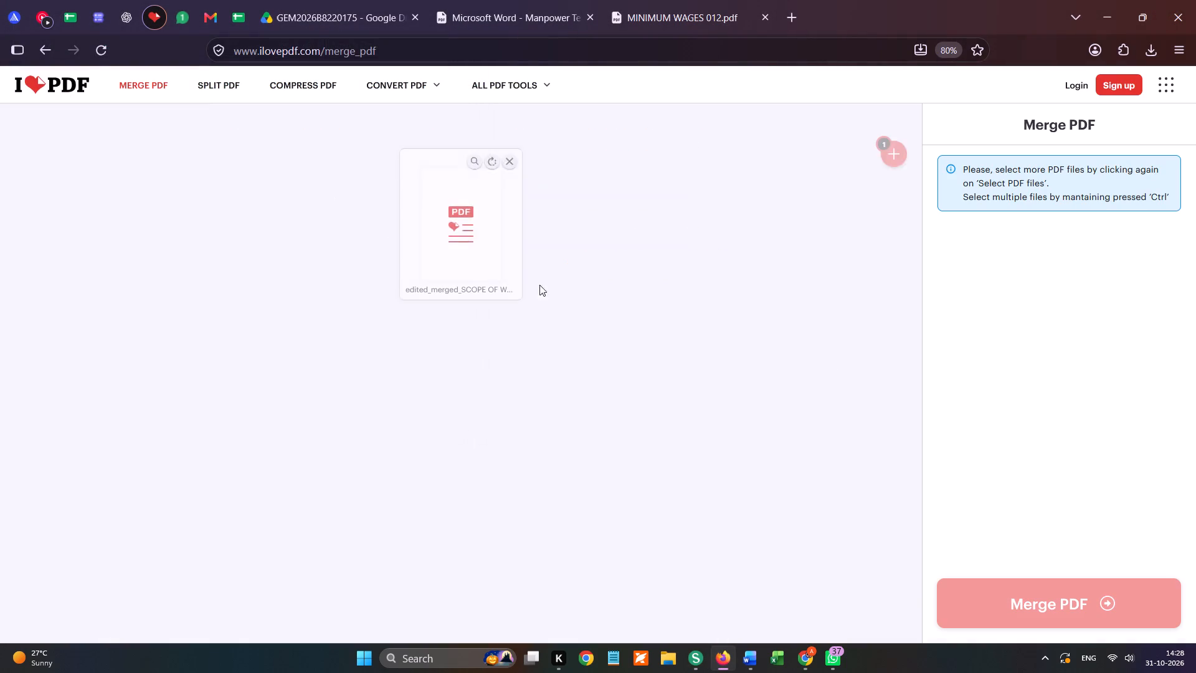
Review the MINIMUM WAGES 012 and scope of work PDFs and the GEM2026B8220175 Drive folder to check page counts and required documents.
left_click(498, 0)
left_click(655, 3)
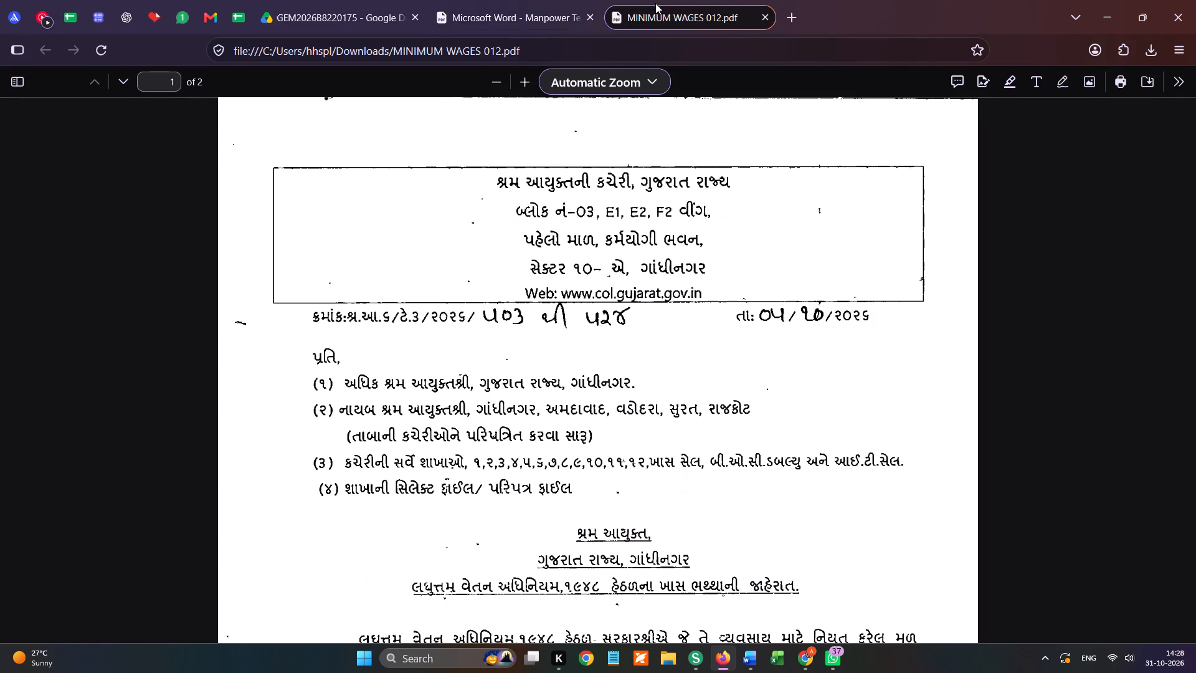
scroll(579, 209, "down", 14)
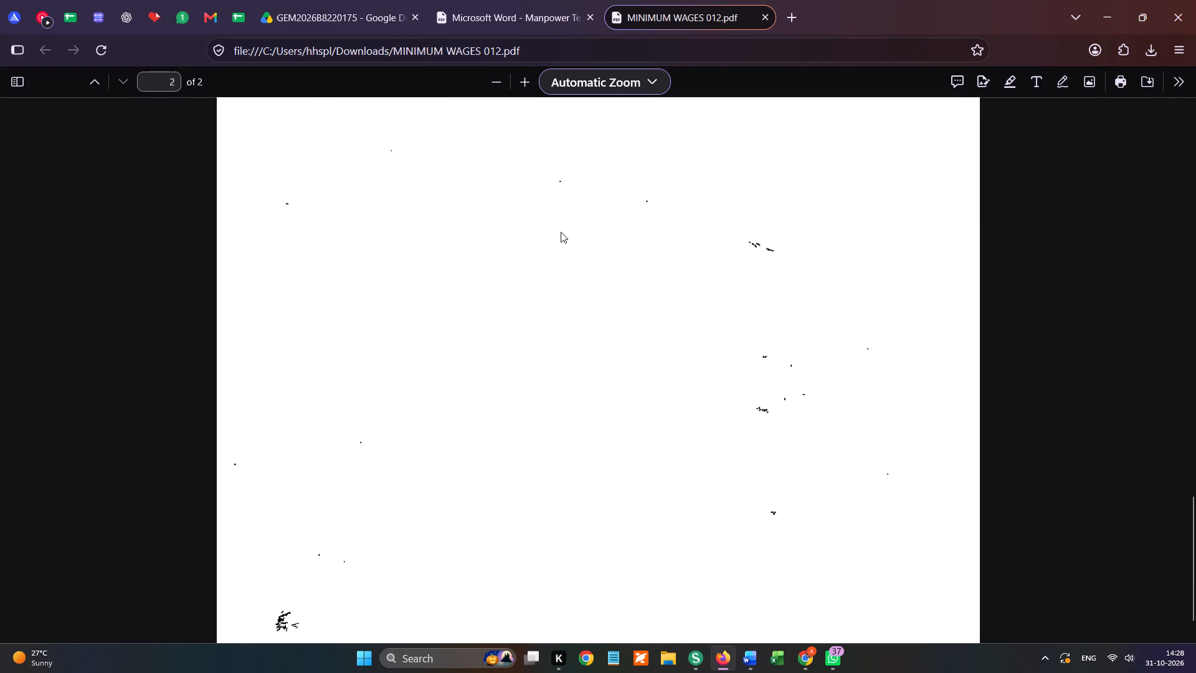
scroll(531, 207, "up", 2)
left_click(493, 19)
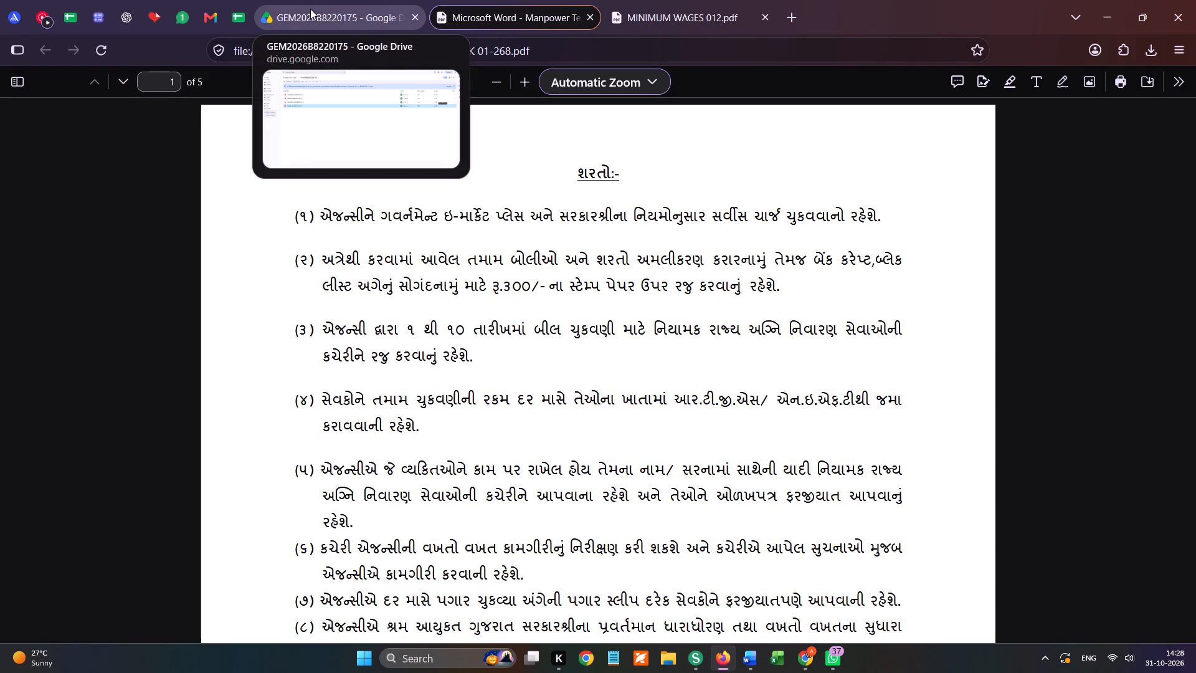
left_click(325, 19)
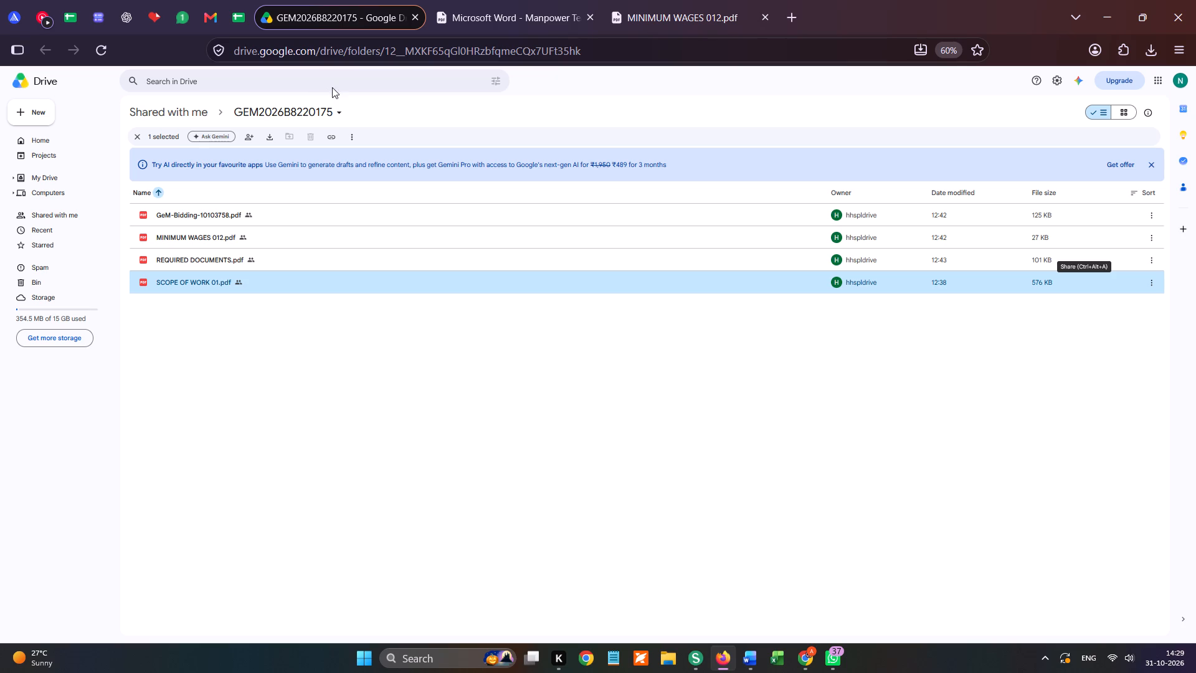
left_click(151, 14)
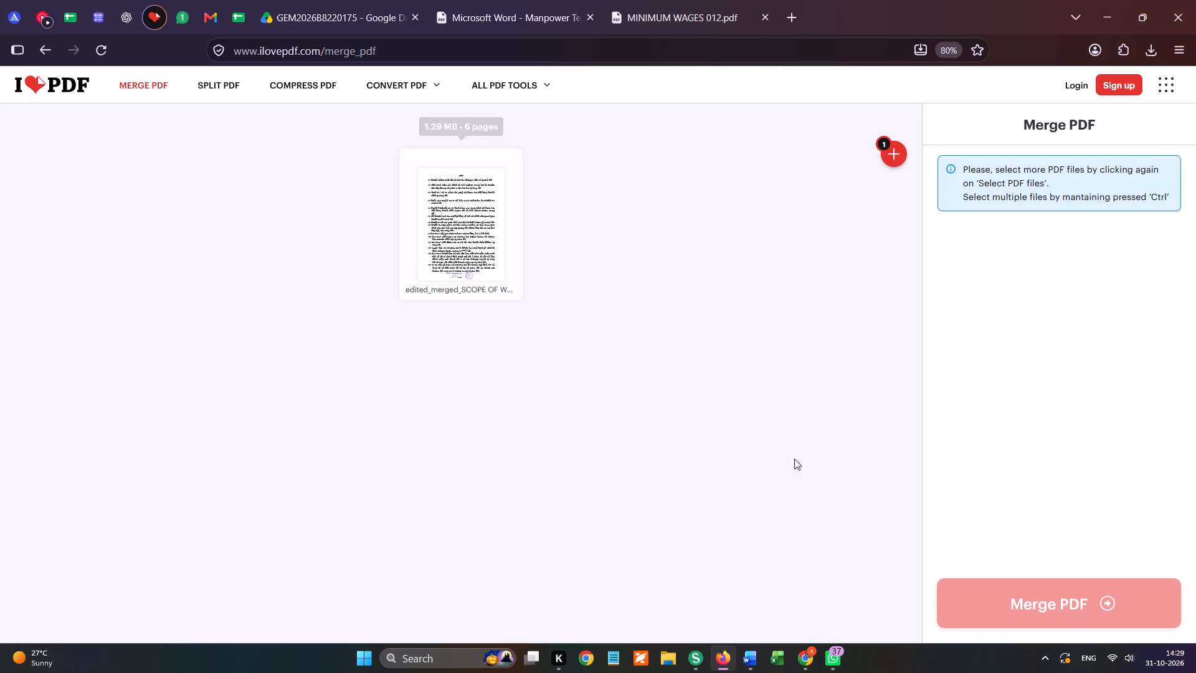
Switch to the NANDAL-INDEX-68 document in Word and set the SCOPE OF WORK page range to A1-A5.
left_click(757, 663)
left_click(692, 626)
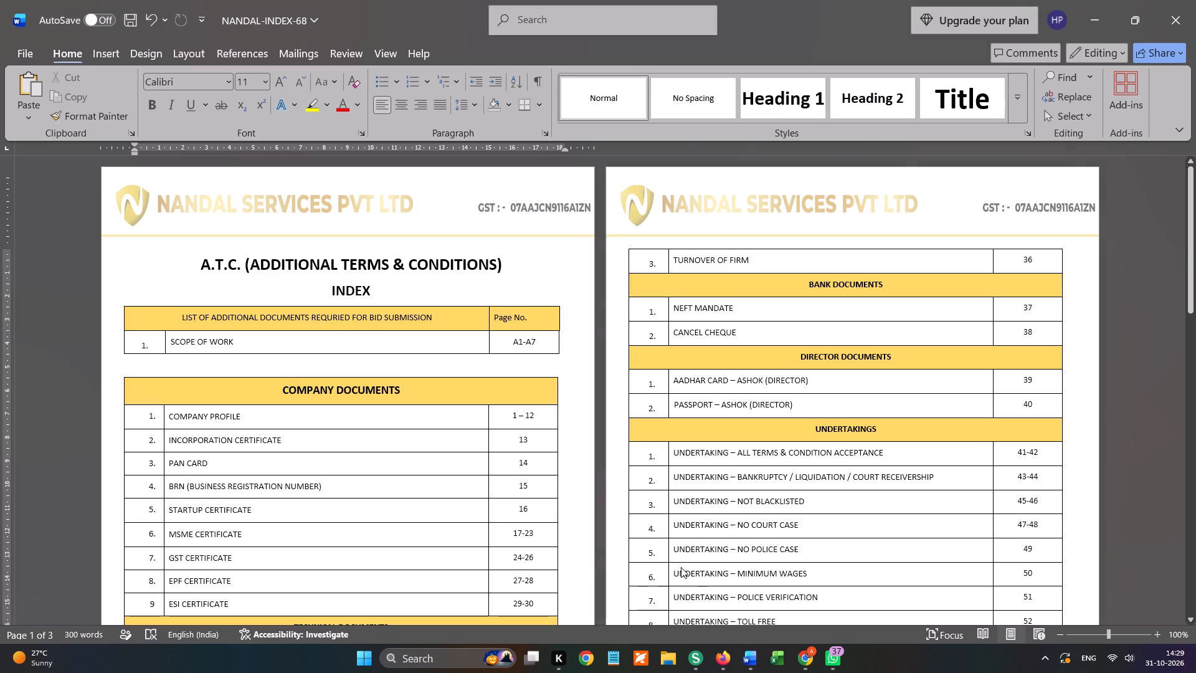
left_click(533, 339)
key("BackSpace")
key("5")
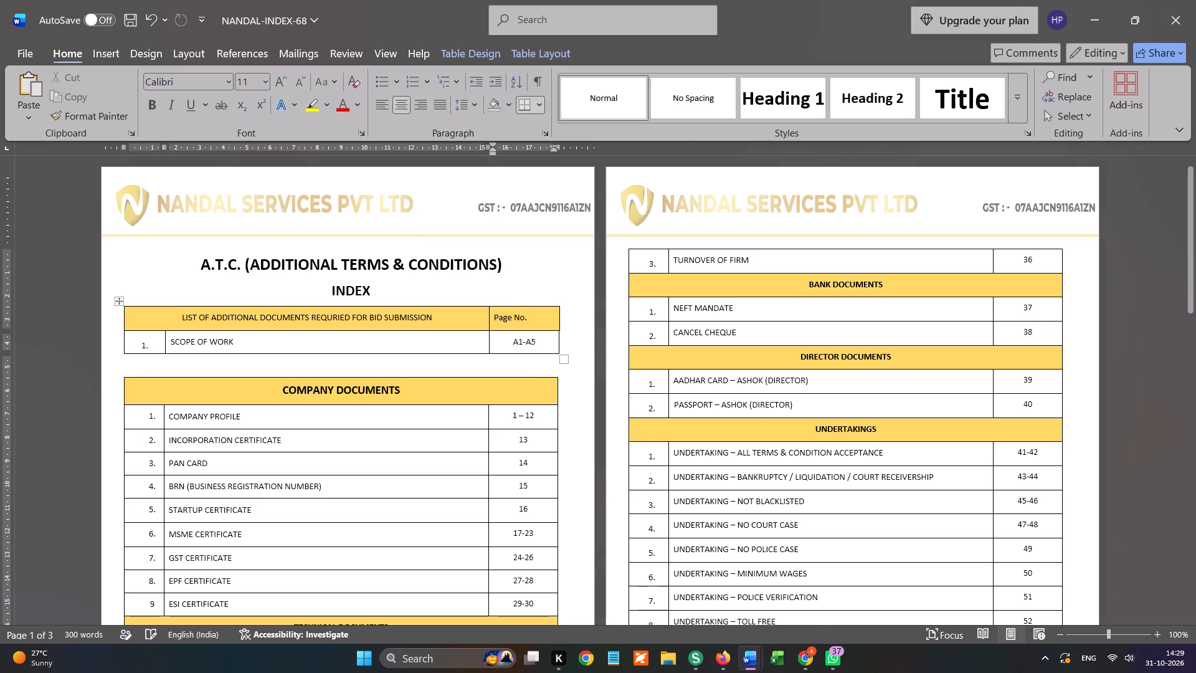
Add a second row to the additional documents table with the entry MINIMUM WAGES and page number A6.
key("Tab")
key("Tab")
key("alt+Tab")
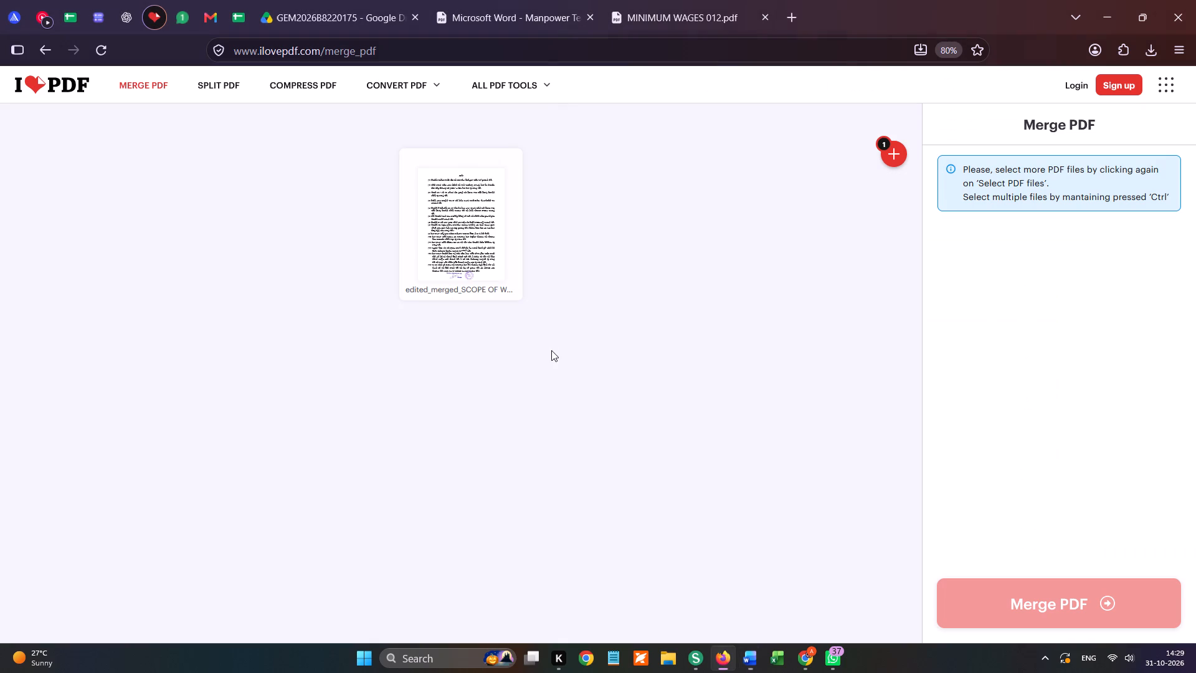
left_click(648, 6)
key("alt+Tab")
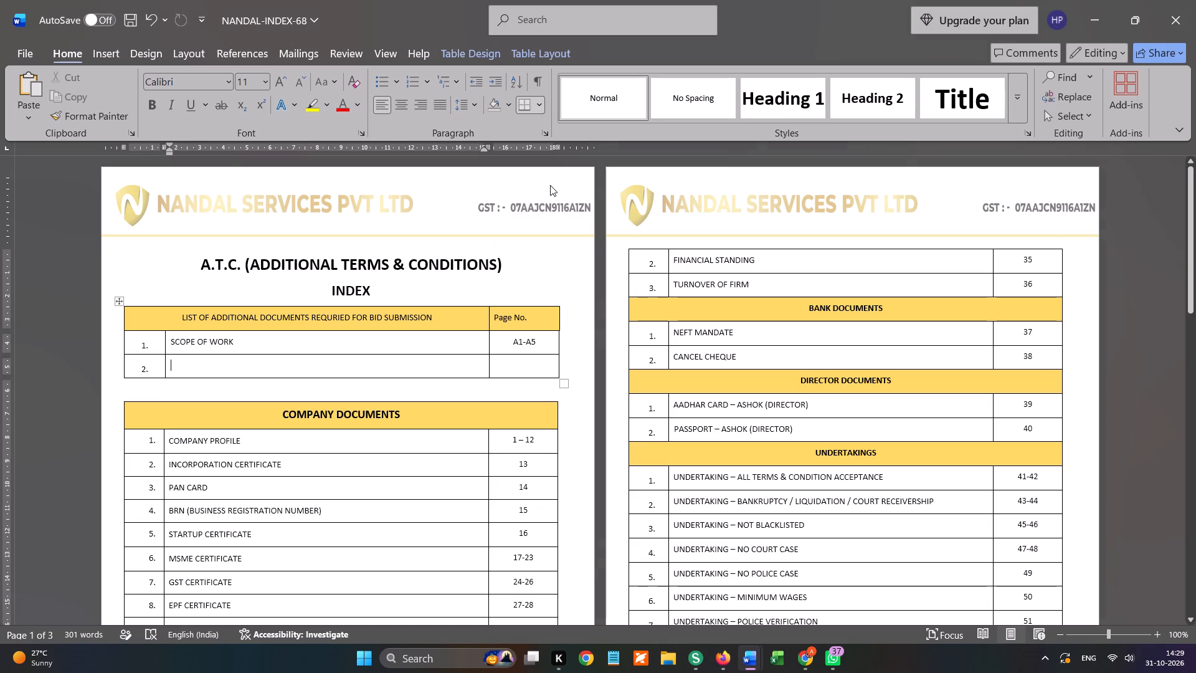
type("MINIMUM WAGES")
key("space")
key("Tab")
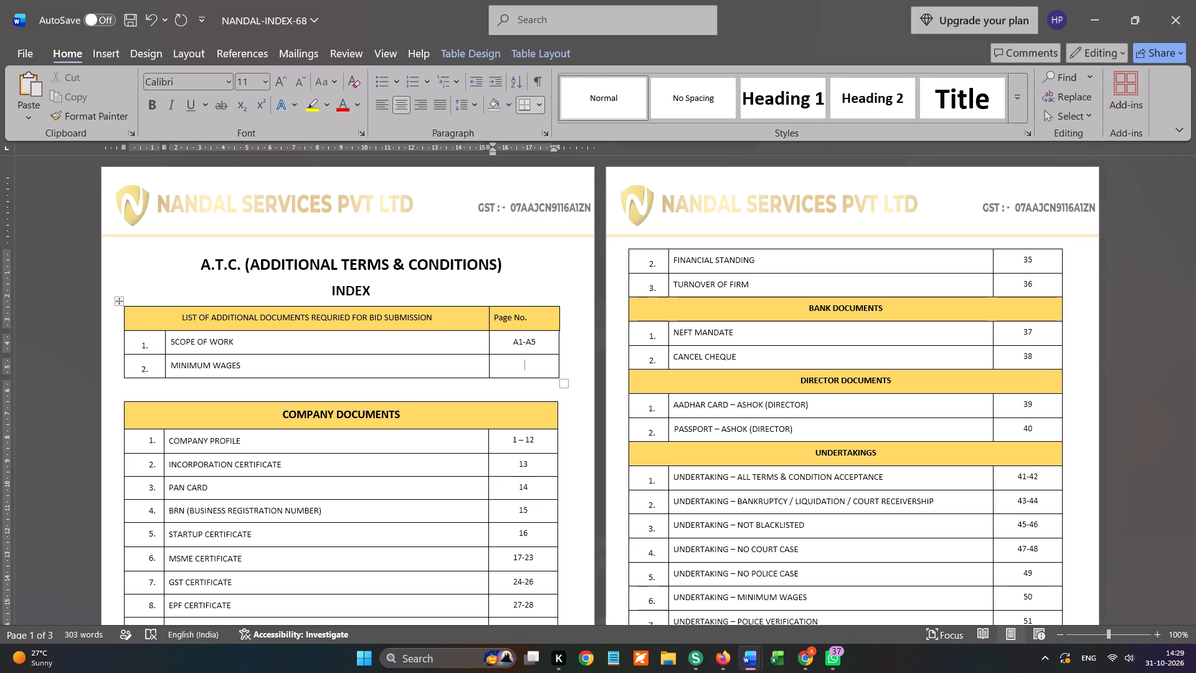
type("A6")
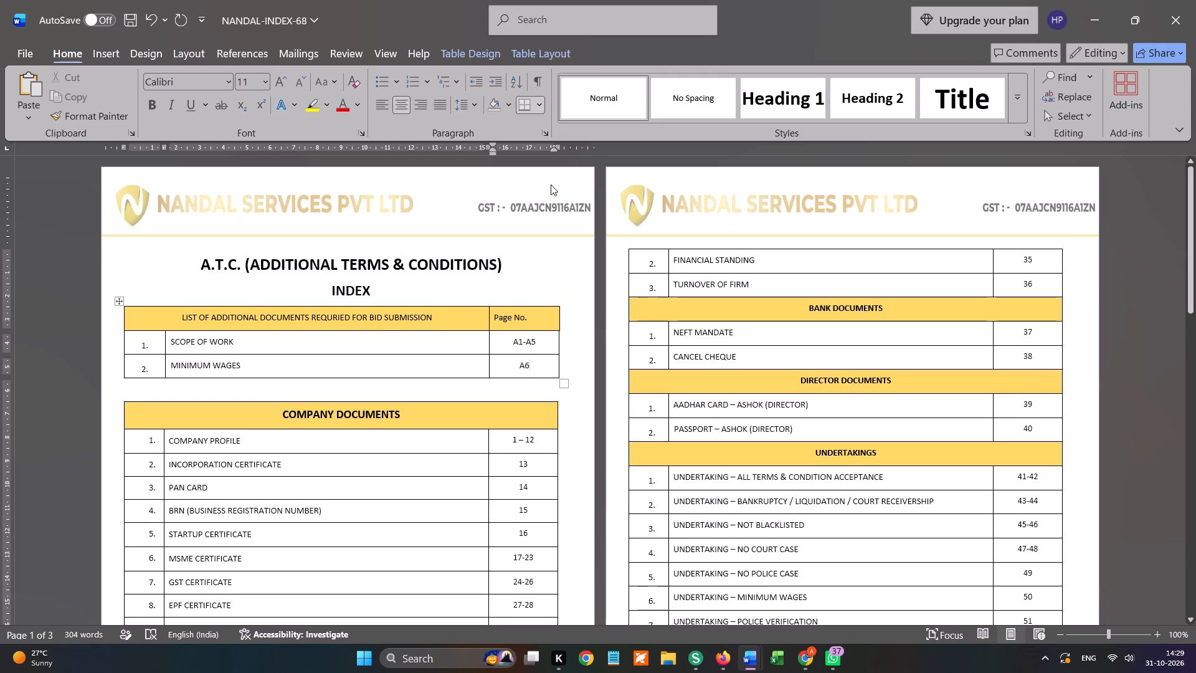
Export the index as a PDF named NANDAL-INDEX-68 in Downloads.
key("alt+f")
type("EA")
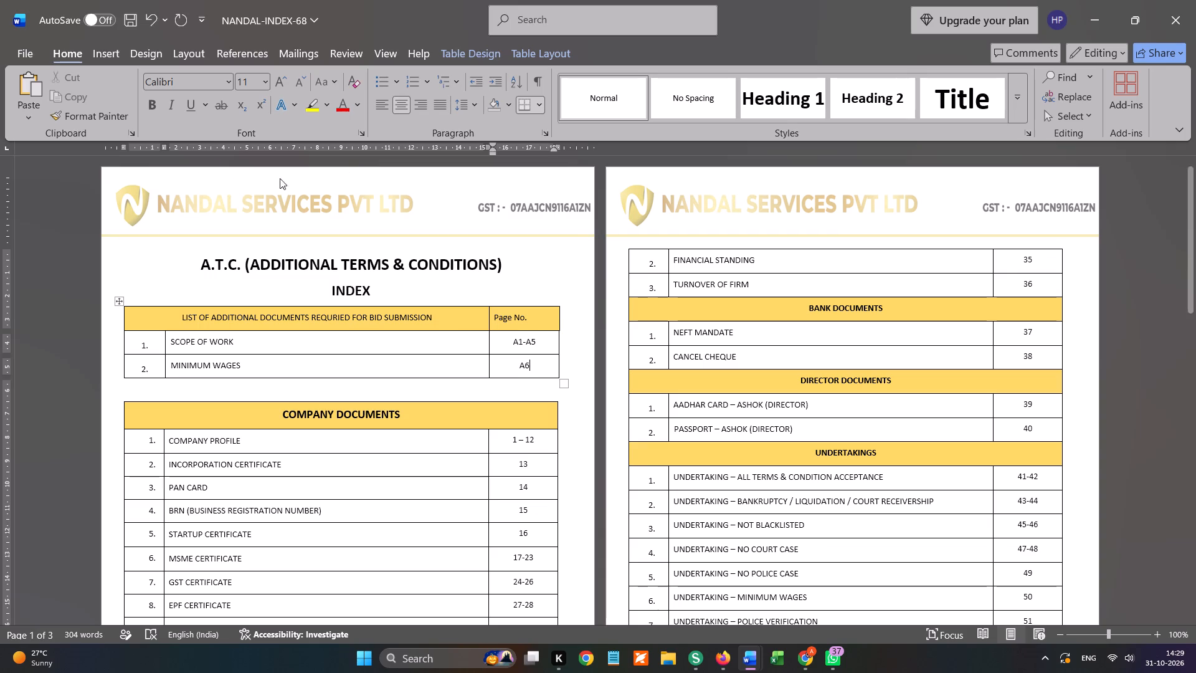
scroll(110, 158, "up", 6)
left_click(98, 155)
left_click(440, 534)
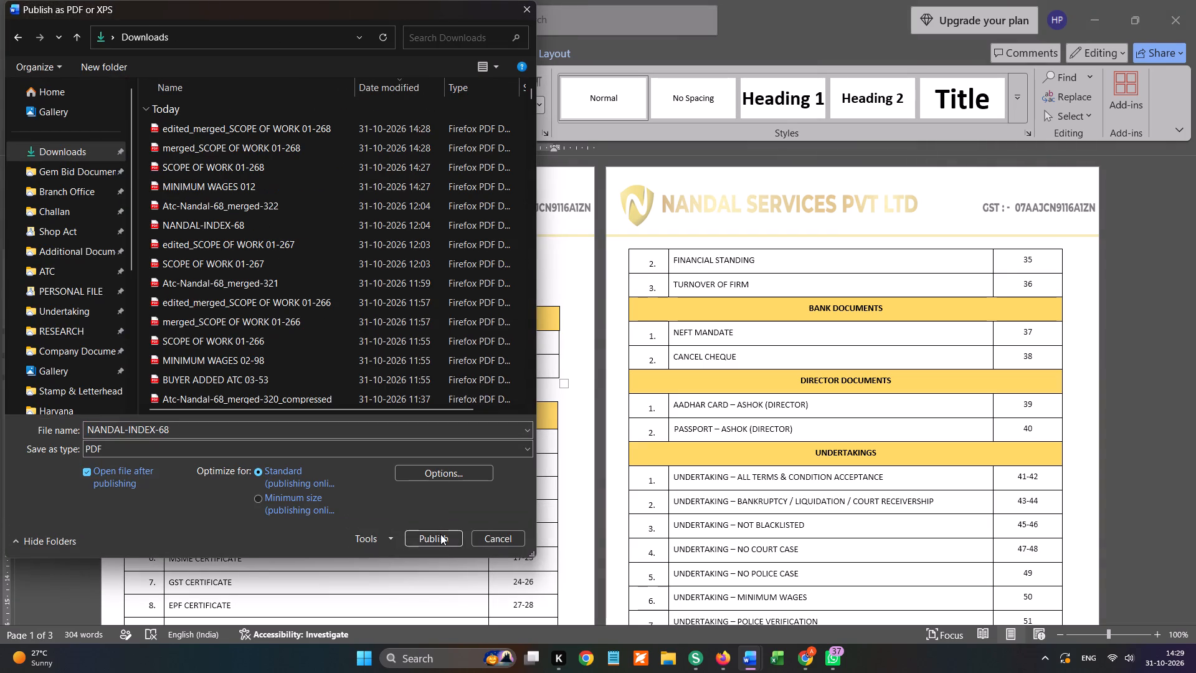